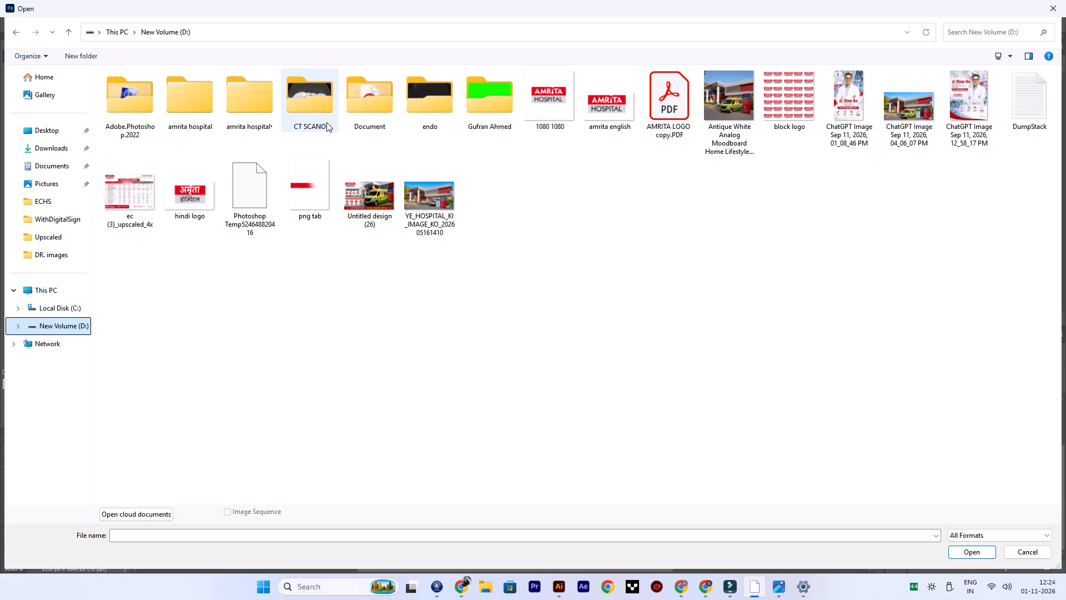
Open AMRITA LOGO copy.PDF from the Amrita Hospital > social media > logo folder on drive C, importing its page at the default settings.
double_click(193, 117)
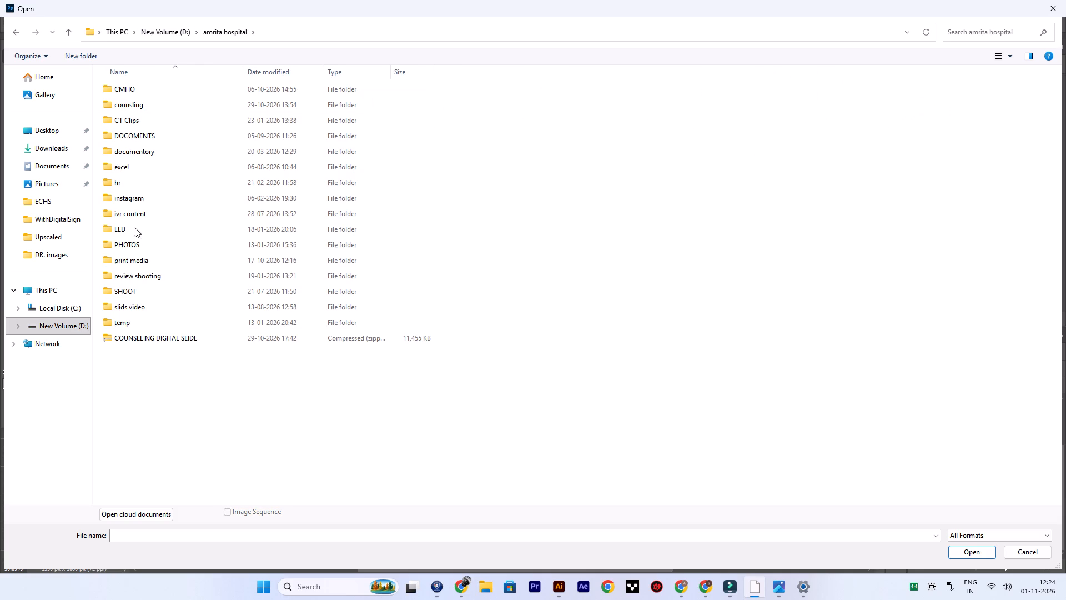
left_click(66, 308)
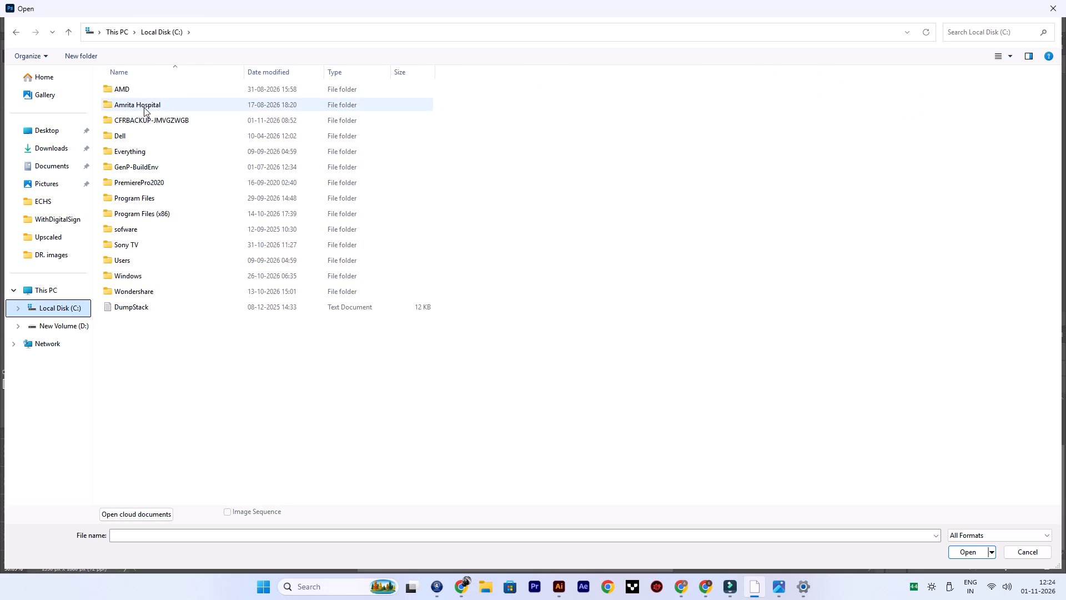
double_click(144, 107)
left_click(143, 122)
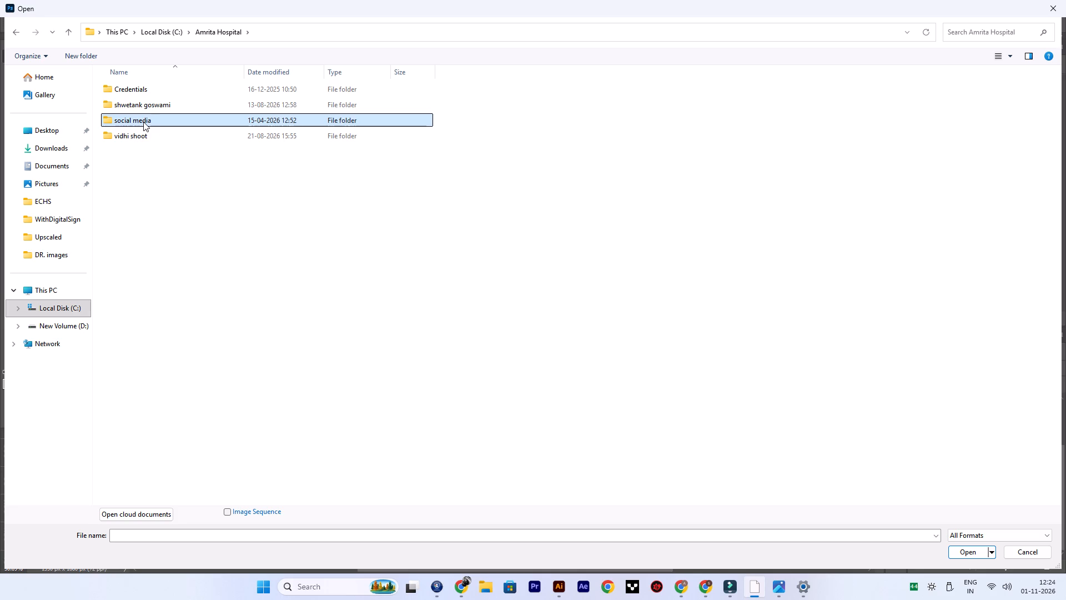
double_click(151, 106)
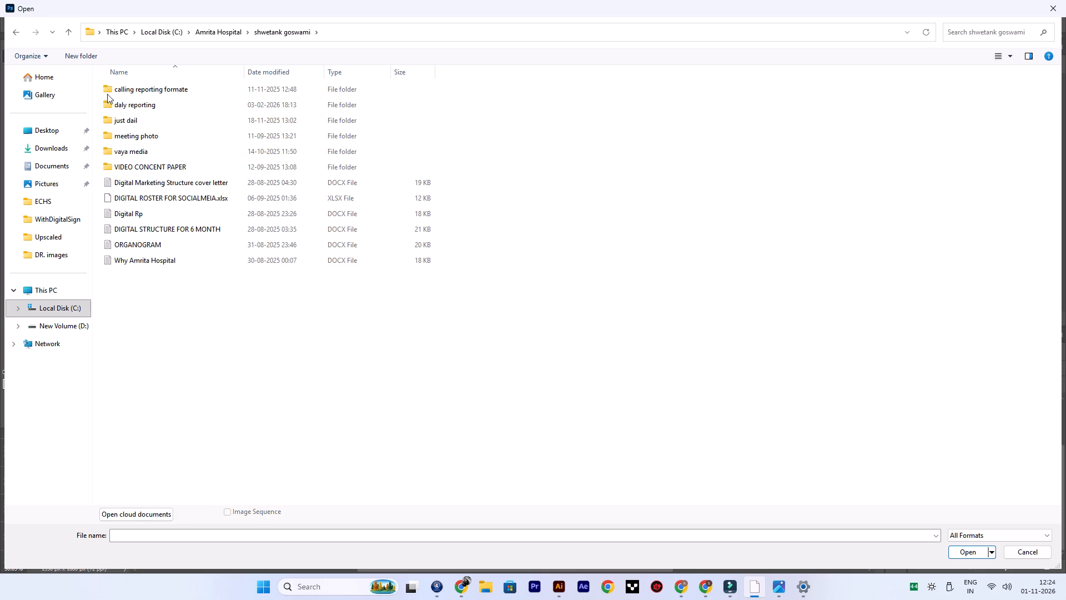
left_click(74, 32)
double_click(135, 118)
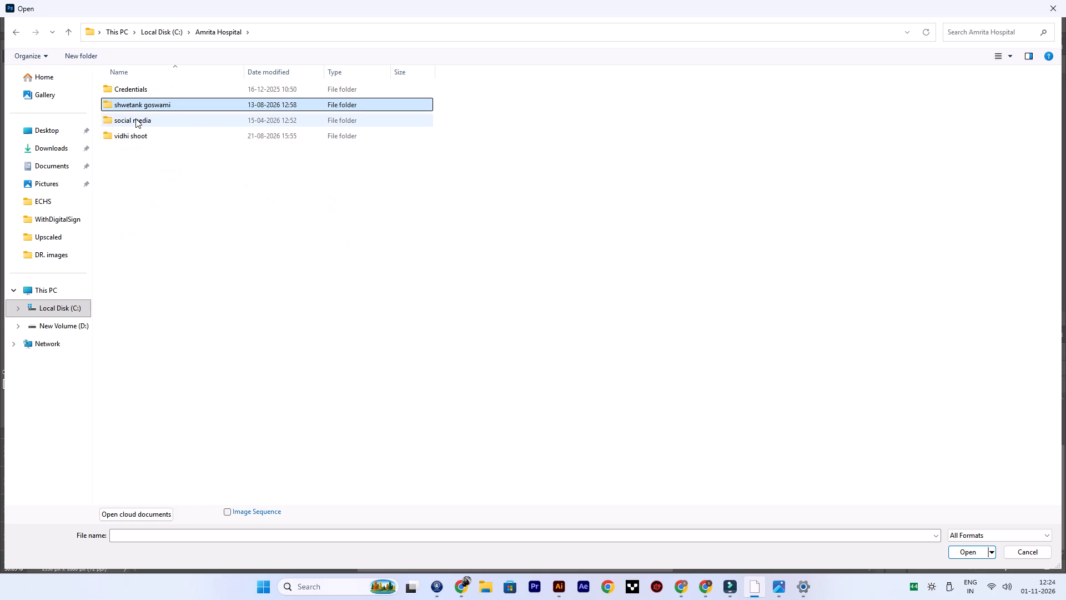
double_click(138, 157)
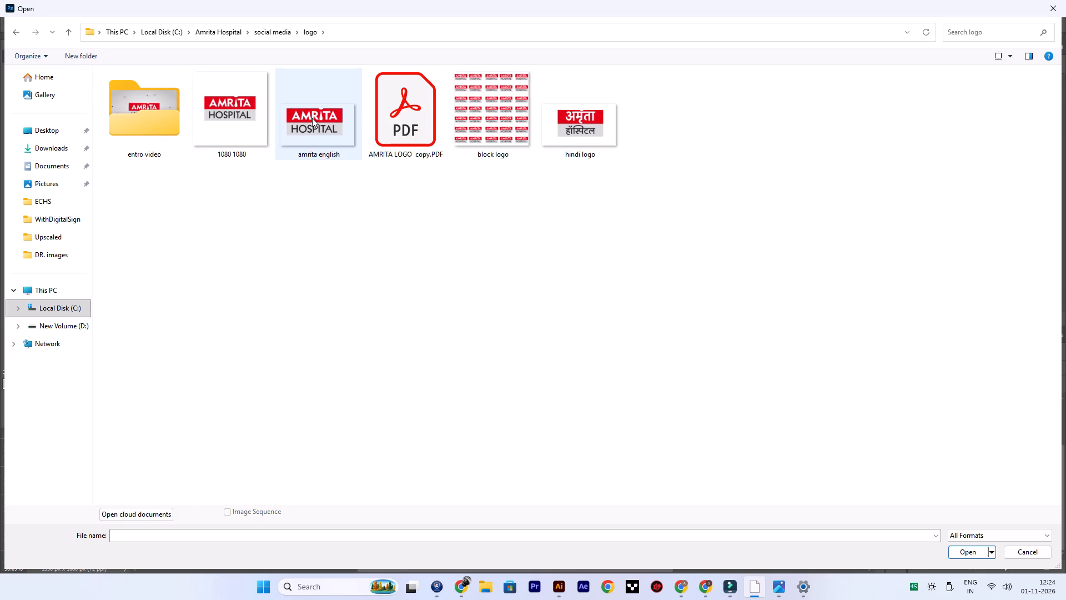
left_click(401, 128)
left_click(971, 552)
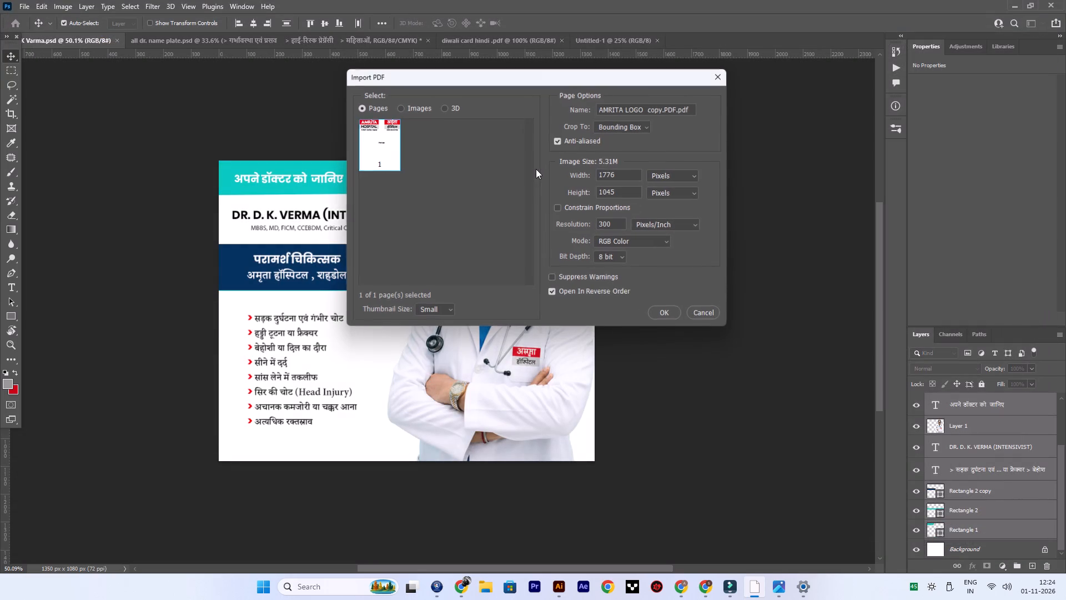
left_click(658, 311)
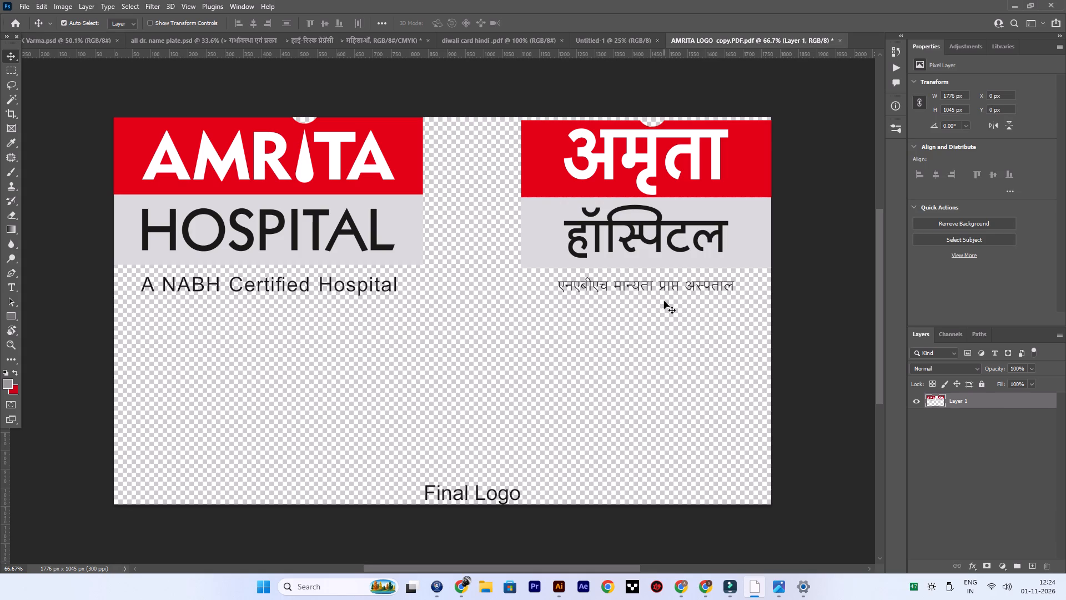
Outline the Hindi logo block, excluding the tagline below, with the Pen tool and copy that area onto its own layer.
left_click(643, 198)
key("p")
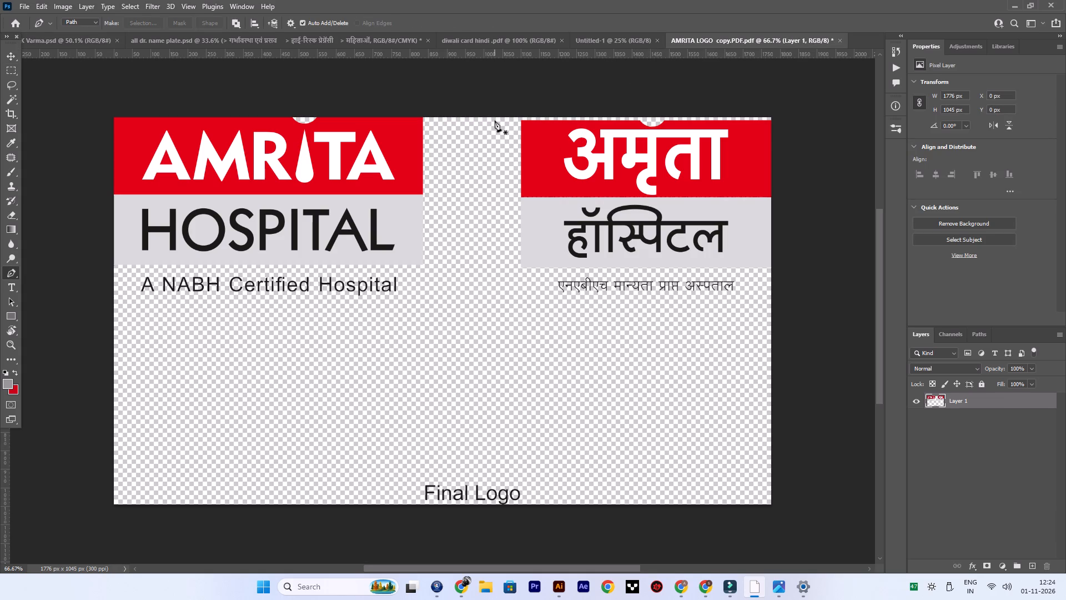
left_click(513, 117)
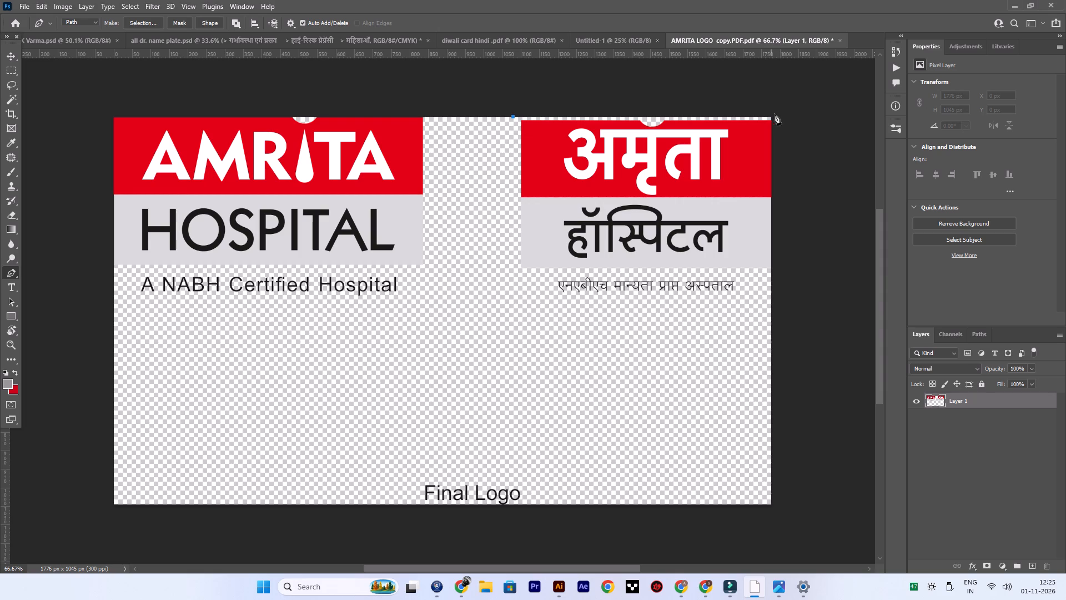
left_click(772, 118)
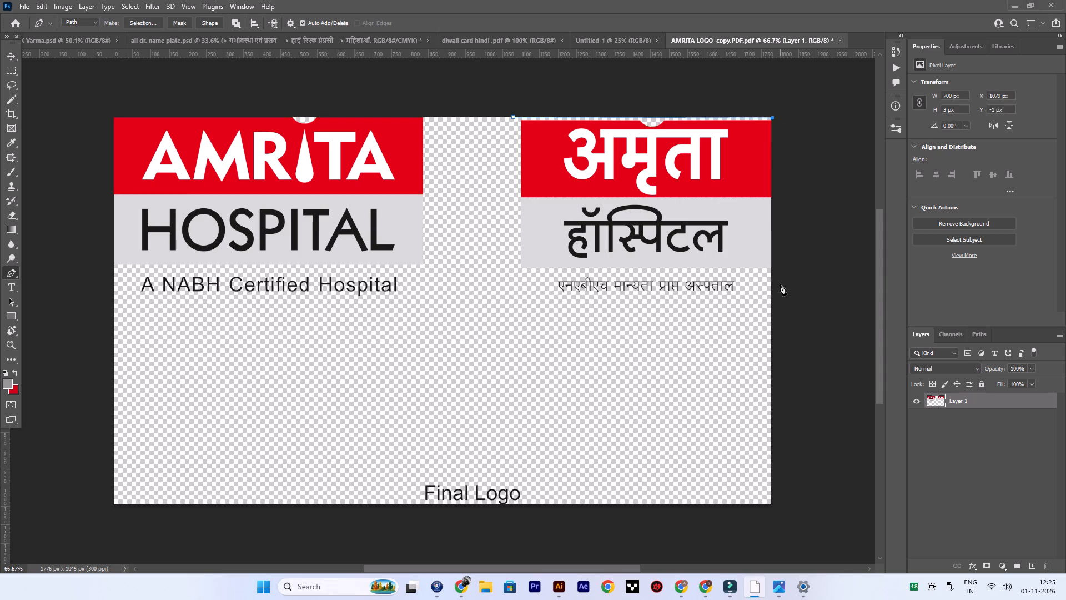
left_click(775, 271, "shift")
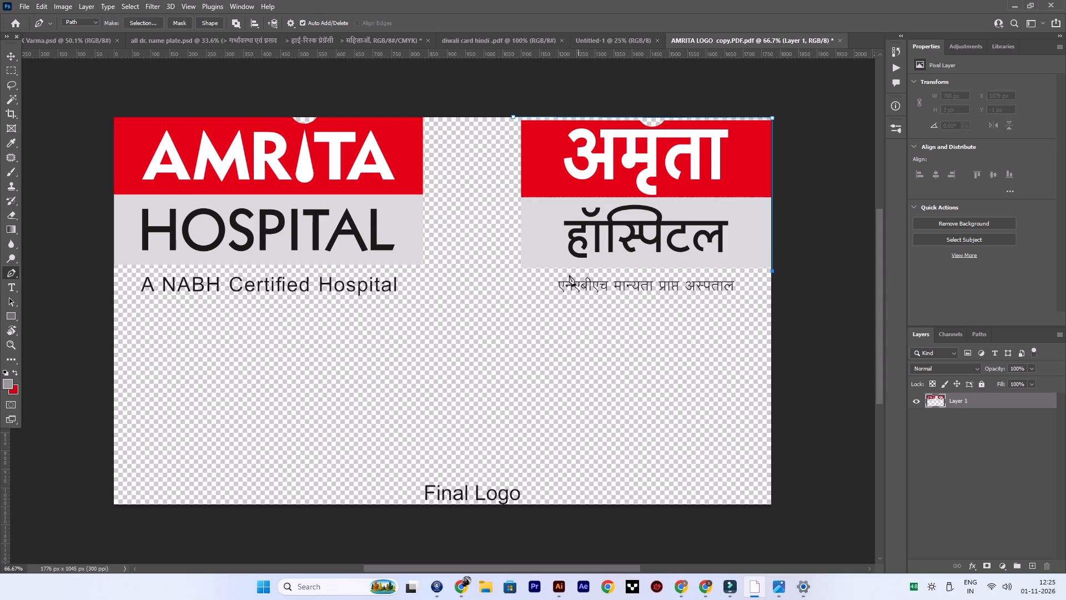
left_click(517, 272)
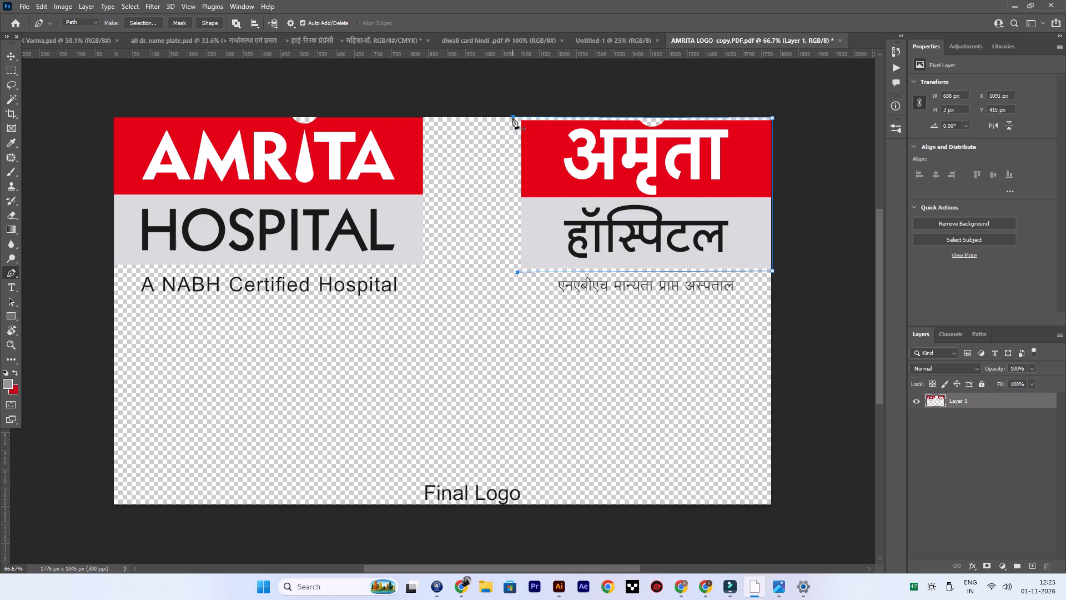
left_click(512, 118)
key("ctrl+Return")
key("ctrl+c")
key("ctrl+v")
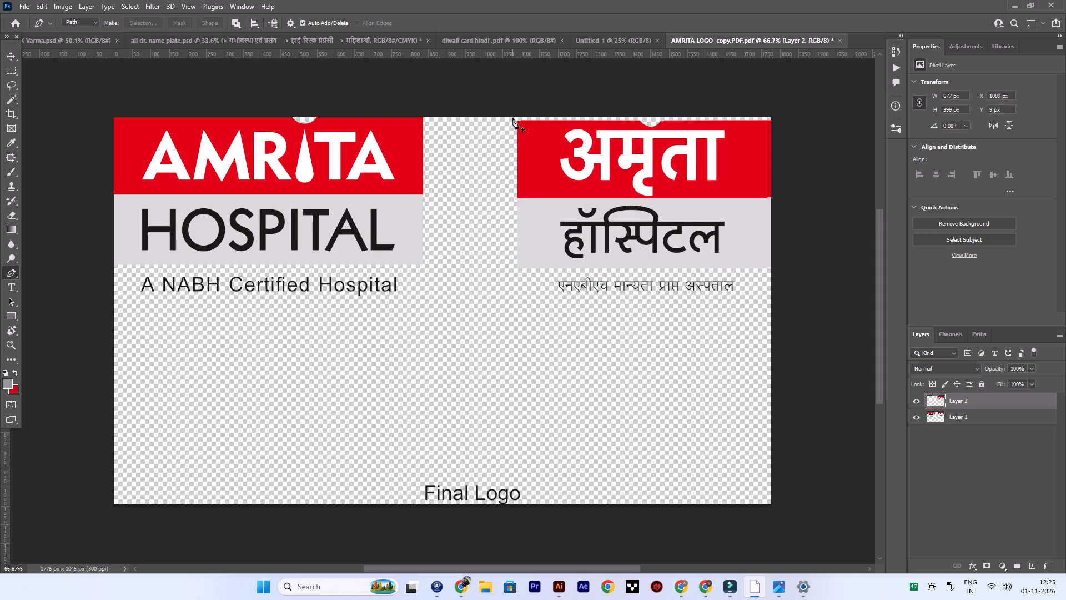
Move the copied Hindi logo into the blank Untitled-1 document and place it near the page's upper-left corner.
left_click(8, 54)
left_click_drag(575, 176, 532, 109)
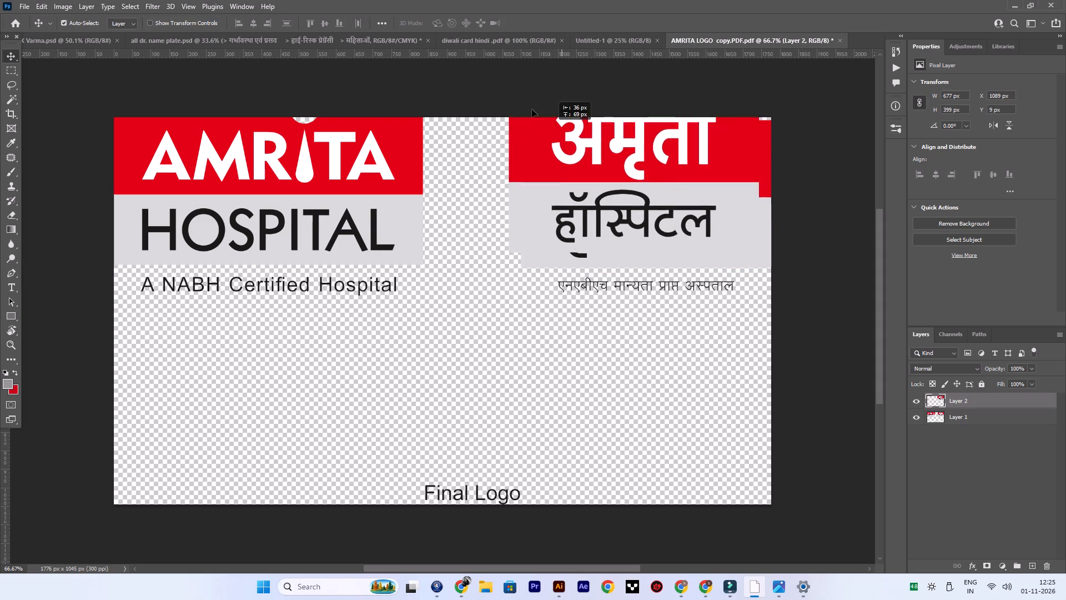
left_click_drag(532, 109, 520, 82)
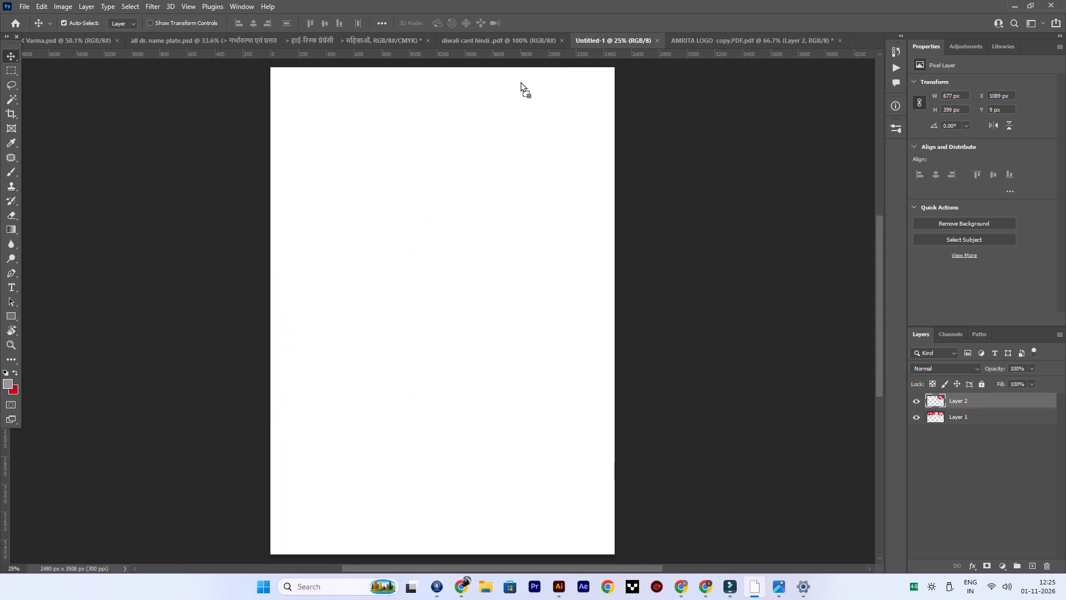
left_click_drag(520, 82, 405, 119)
left_click_drag(408, 123, 342, 127)
Scale the Hindi logo to about 71% (about 478 x 282 px) and move it closer to the page's upper-left corner.
key("ctrl+t")
left_click_drag(388, 156, 361, 141)
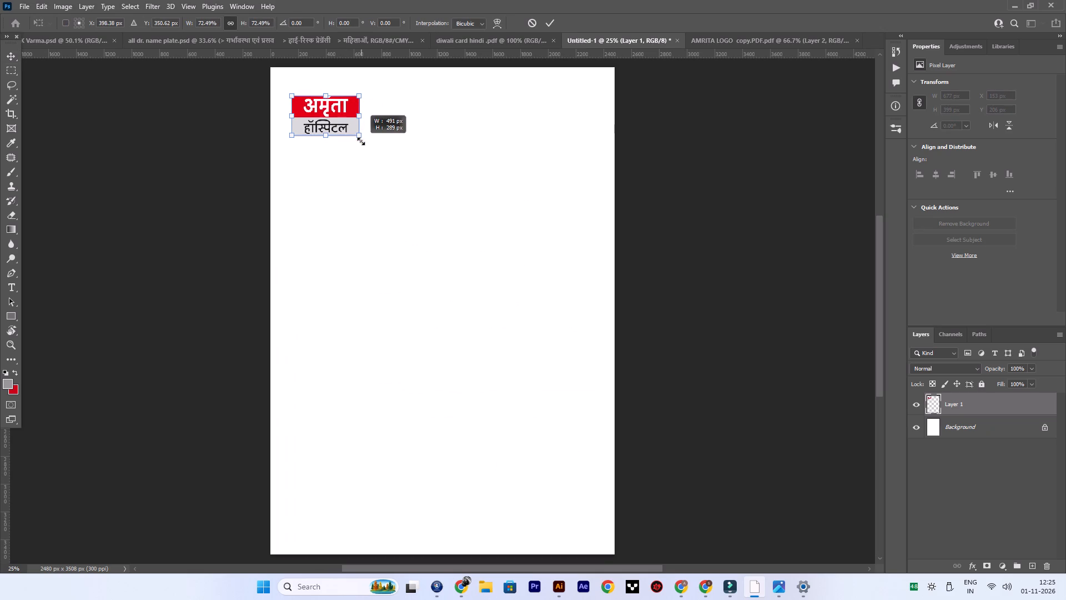
left_click_drag(361, 141, 360, 141)
left_click_drag(329, 117, 322, 109)
double_click(322, 109)
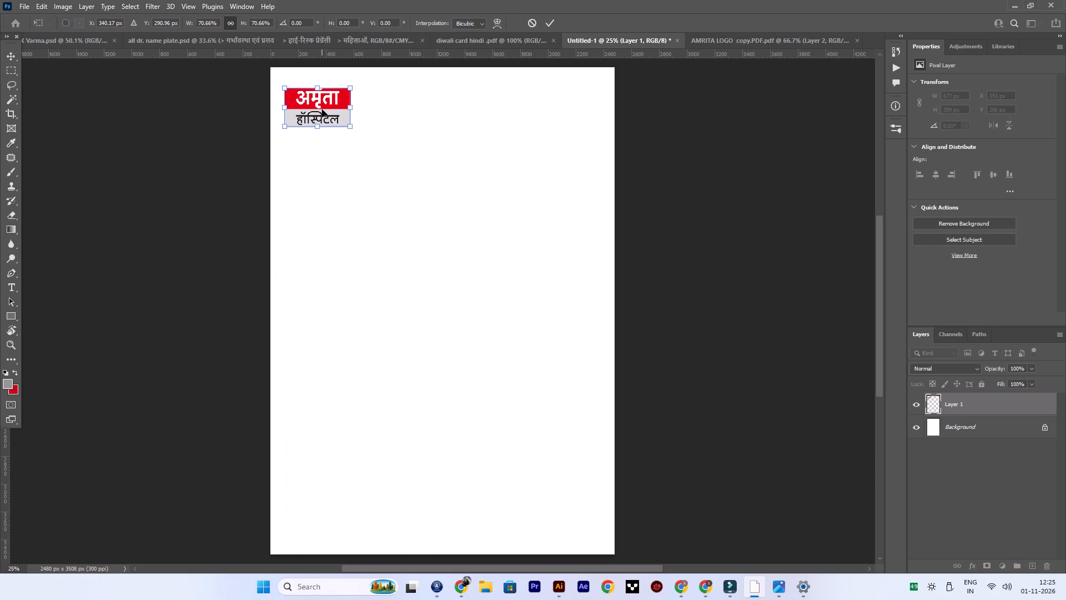
Add the text "75" in Poppins Bold, 12 pt, in the lower-left area of the page.
scroll(343, 129, "up", 5)
scroll(353, 139, "down", 10, "alt")
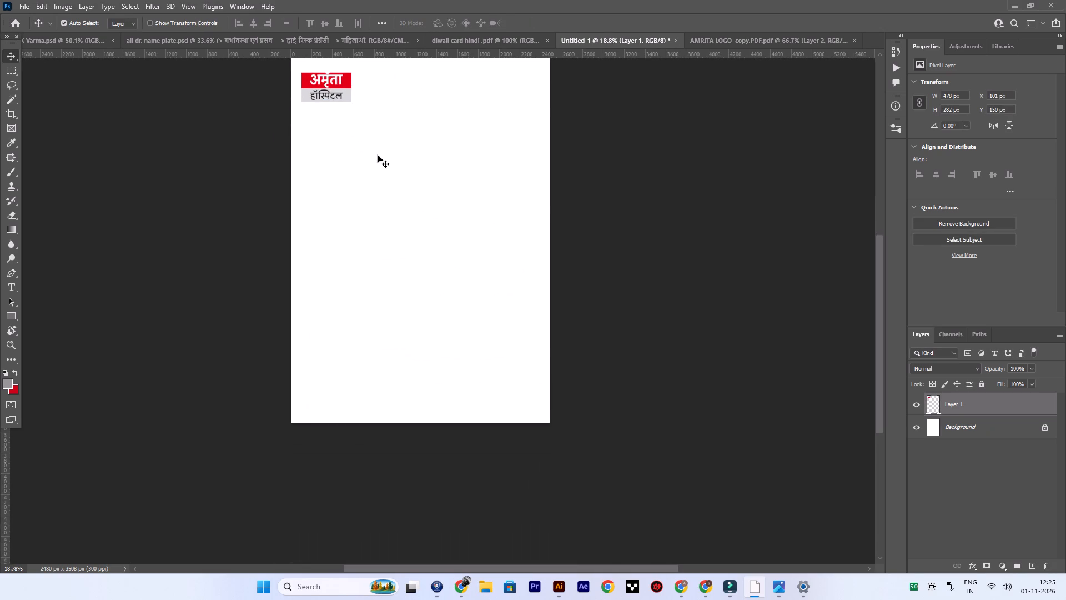
scroll(378, 155, "up", 5)
scroll(71, 118, "down", 7)
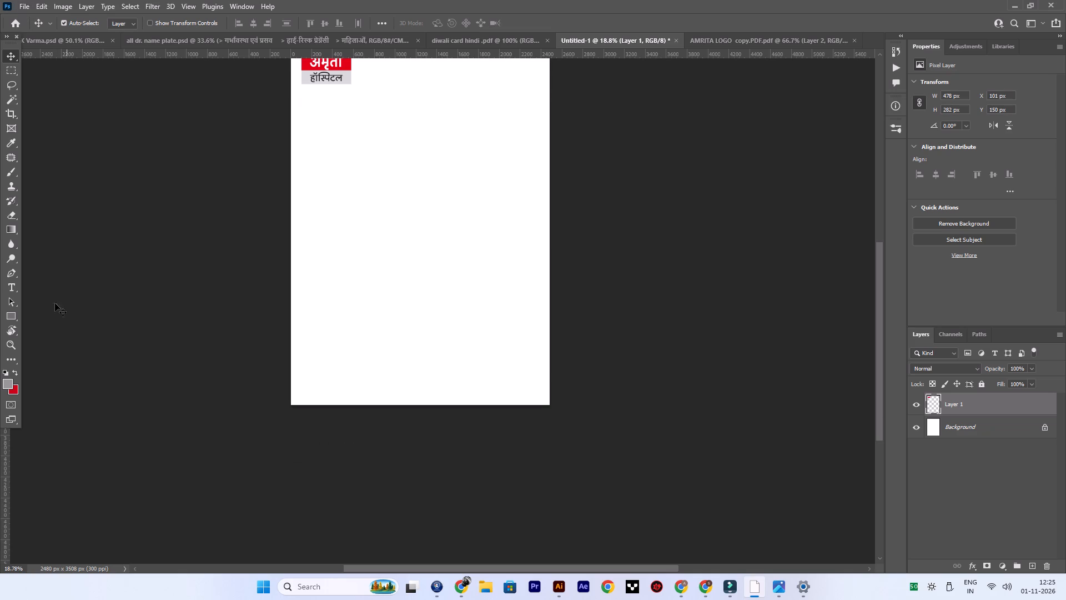
left_click(12, 284)
scroll(381, 271, "down", 6)
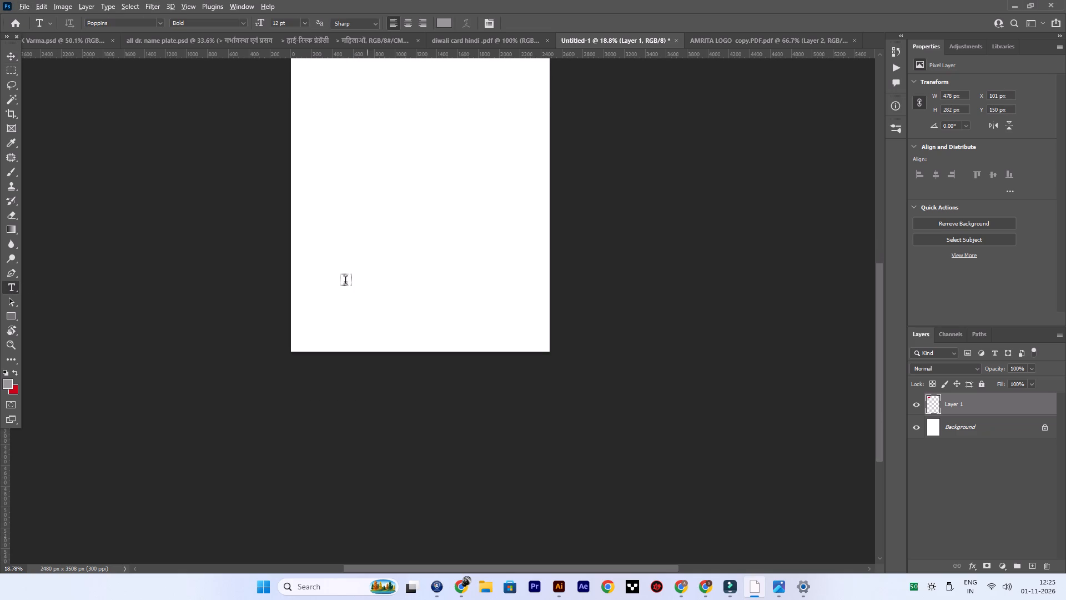
scroll(345, 282, "up", 13)
scroll(345, 282, "down", 5)
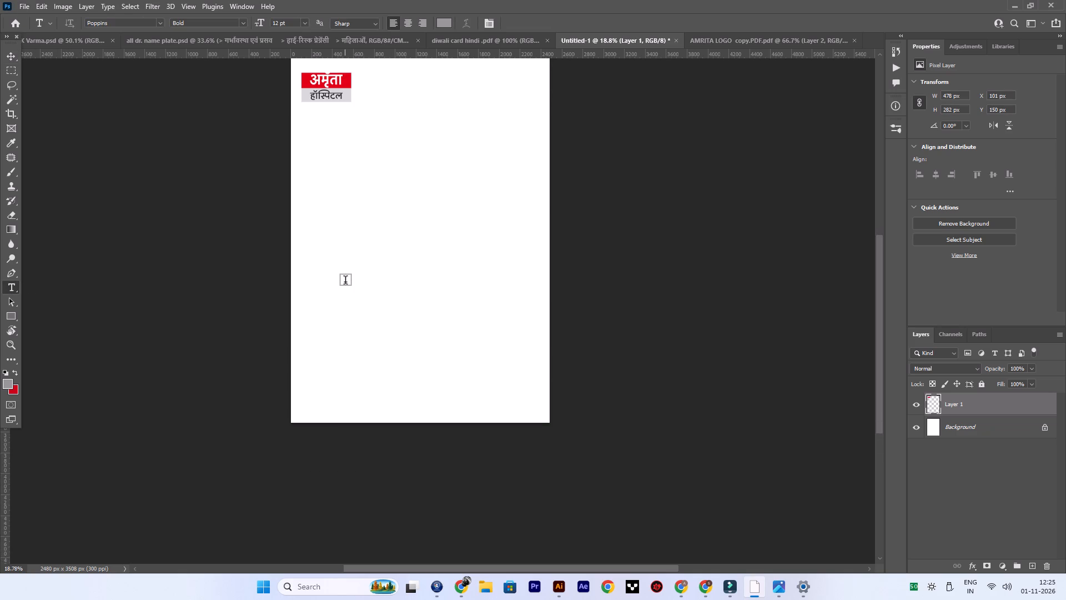
scroll(347, 279, "up", 4, "alt")
scroll(347, 279, "down", 4)
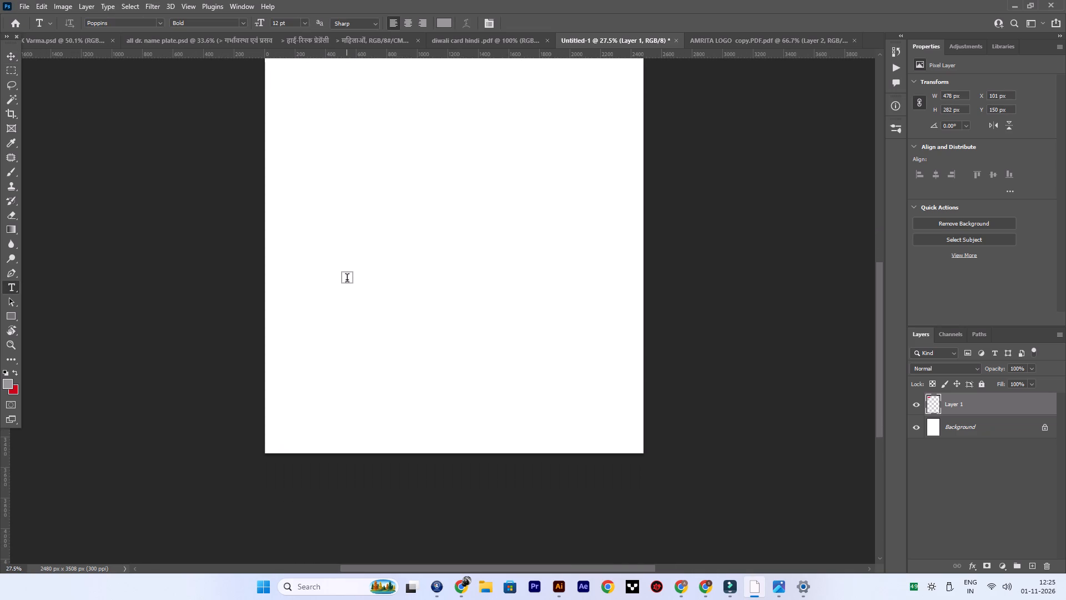
scroll(347, 279, "down", 4, "alt")
scroll(347, 279, "up", 8)
scroll(347, 279, "down", 3)
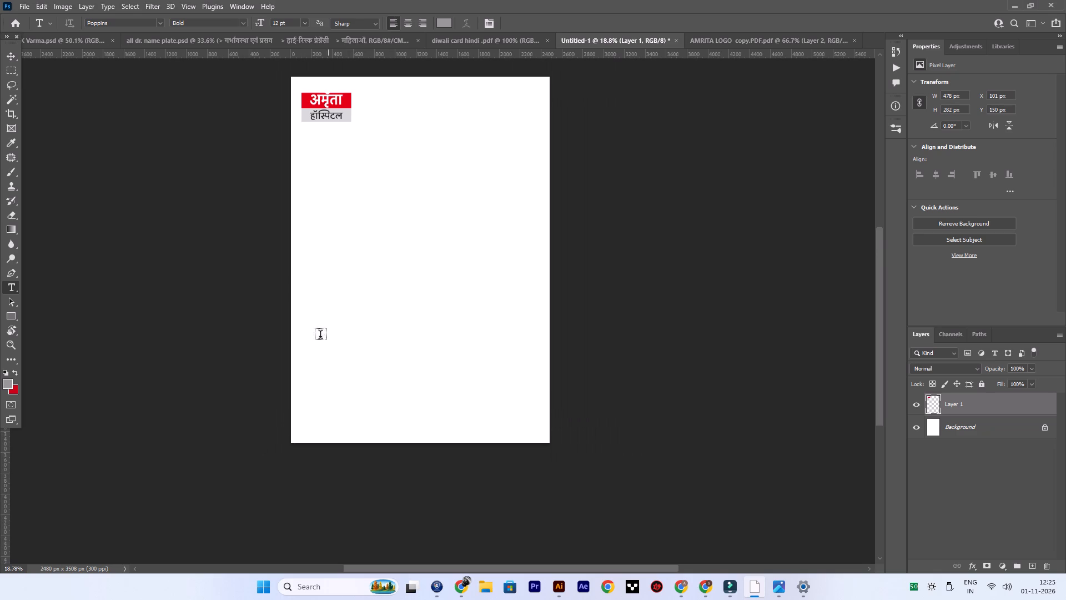
left_click(324, 364)
key("BackSpace")
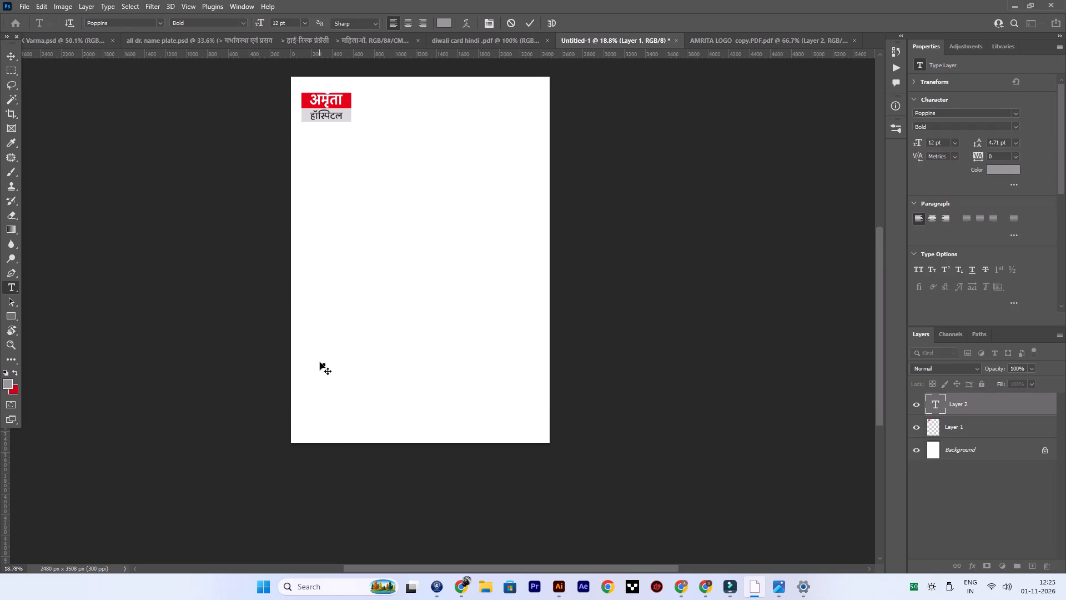
type("75")
key("space")
left_click(9, 55)
Enlarge the "75" text to about 53 pt.
key("ctrl+t")
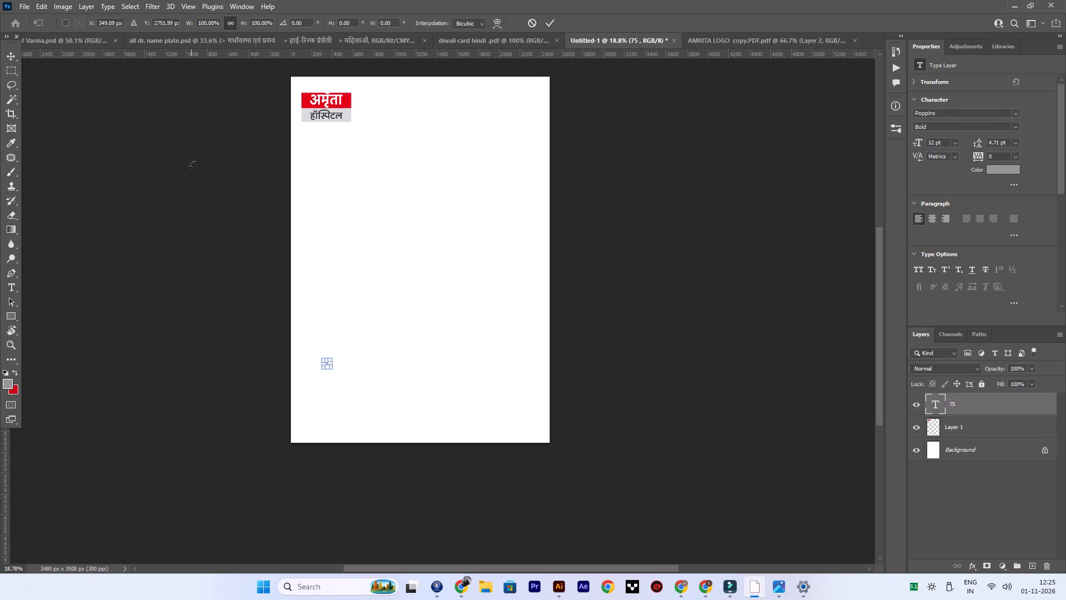
left_click_drag(334, 369, 361, 394)
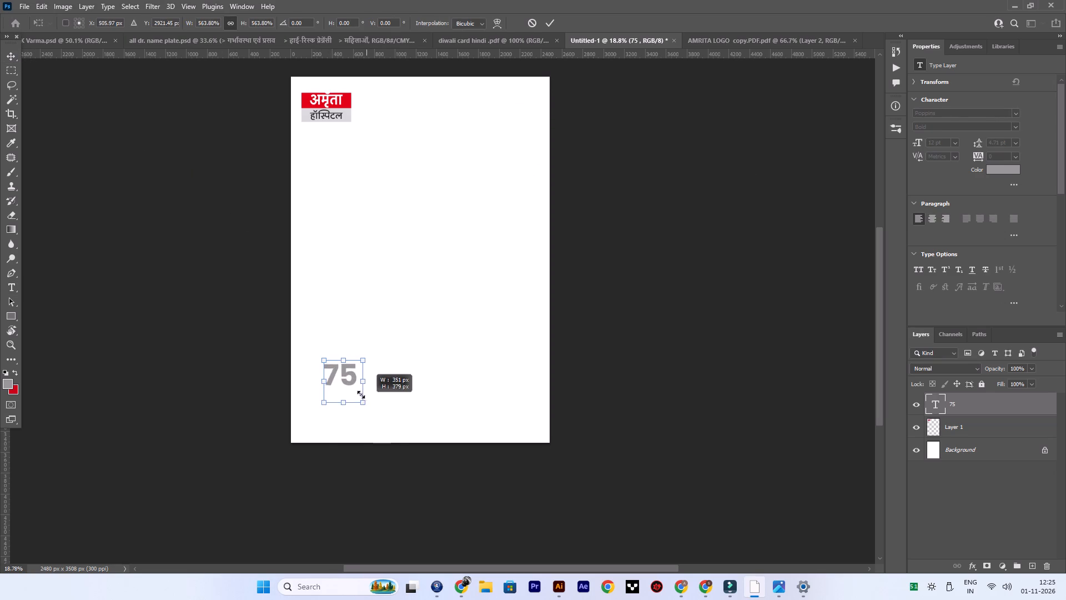
left_click_drag(361, 394, 360, 393)
double_click(340, 376)
Extend the "75" text into the Hindi headline "75 वर्षों का अटूट विश्वाश" using Hindi Phonetic input.
scroll(336, 373, "up", 6, "alt")
scroll(336, 373, "down", 2, "alt")
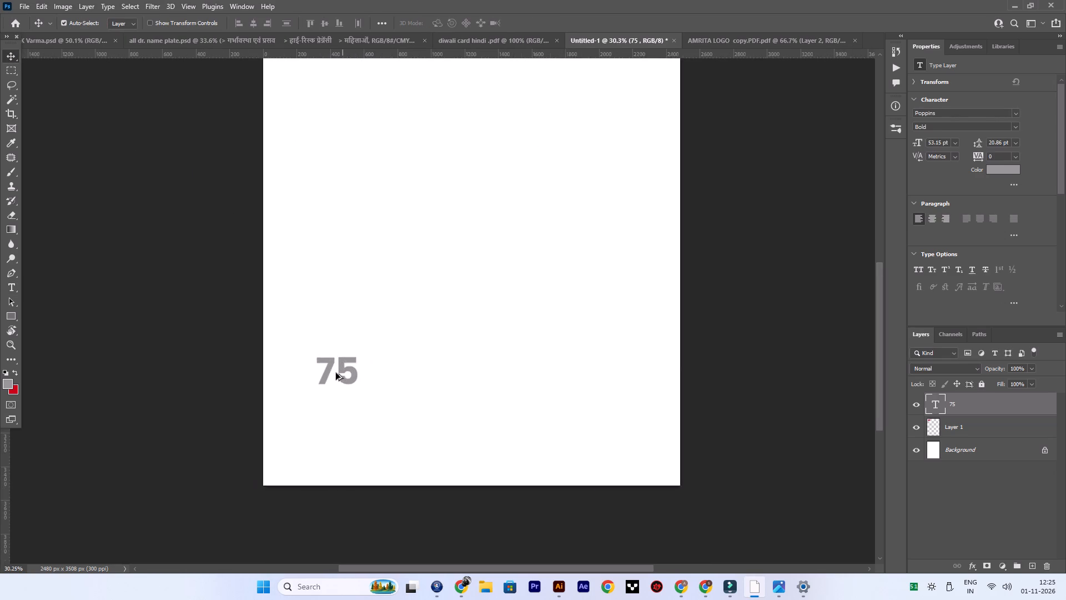
scroll(336, 373, "down", 1, "alt")
left_click(6, 291)
left_click(353, 374)
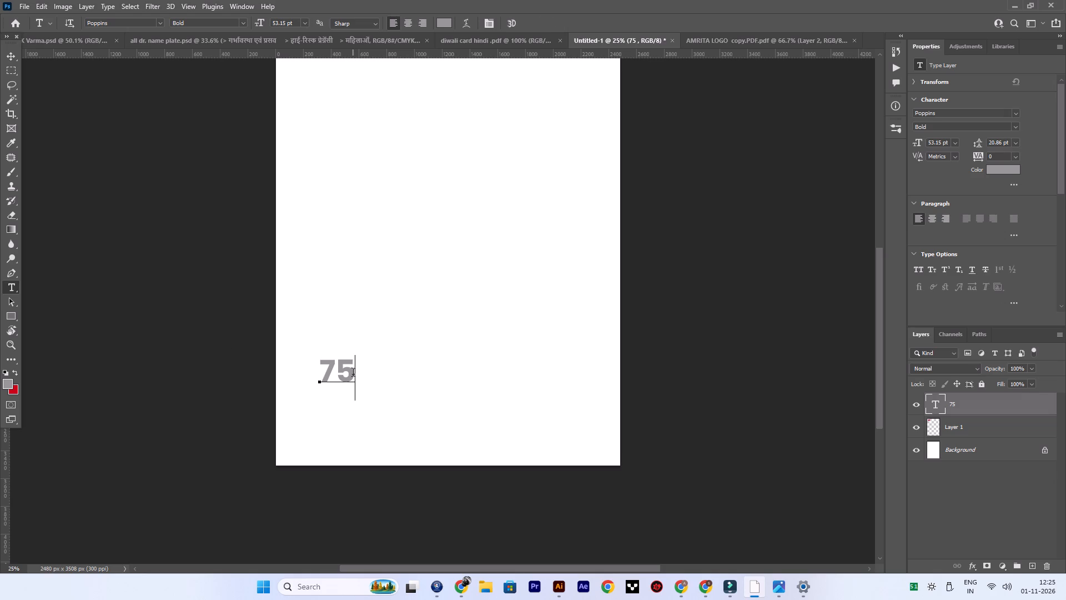
key("space")
key("v")
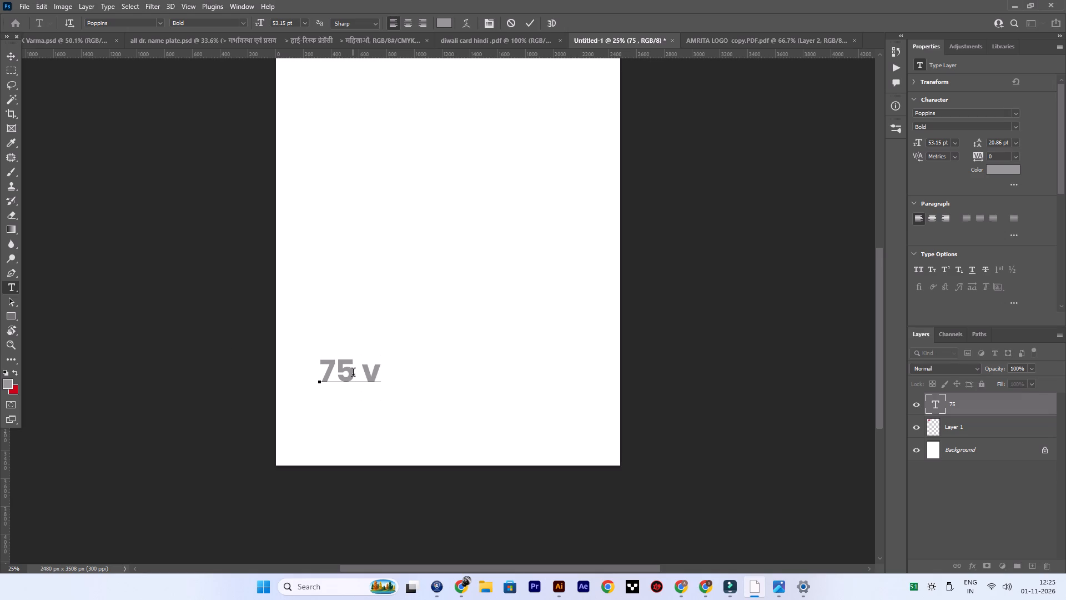
key("BackSpace")
key("super+space")
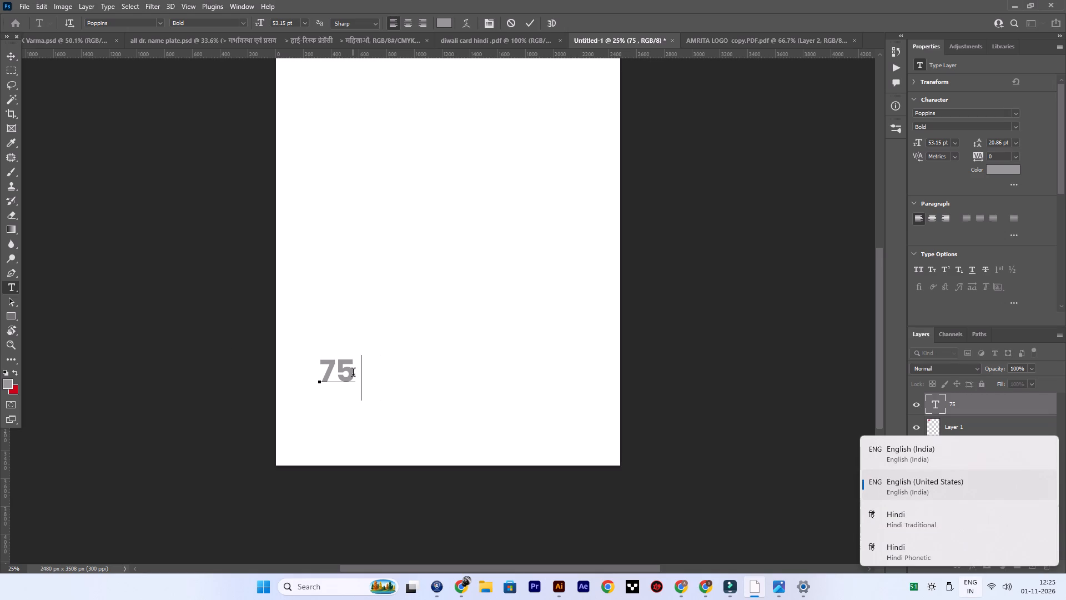
type("varshom")
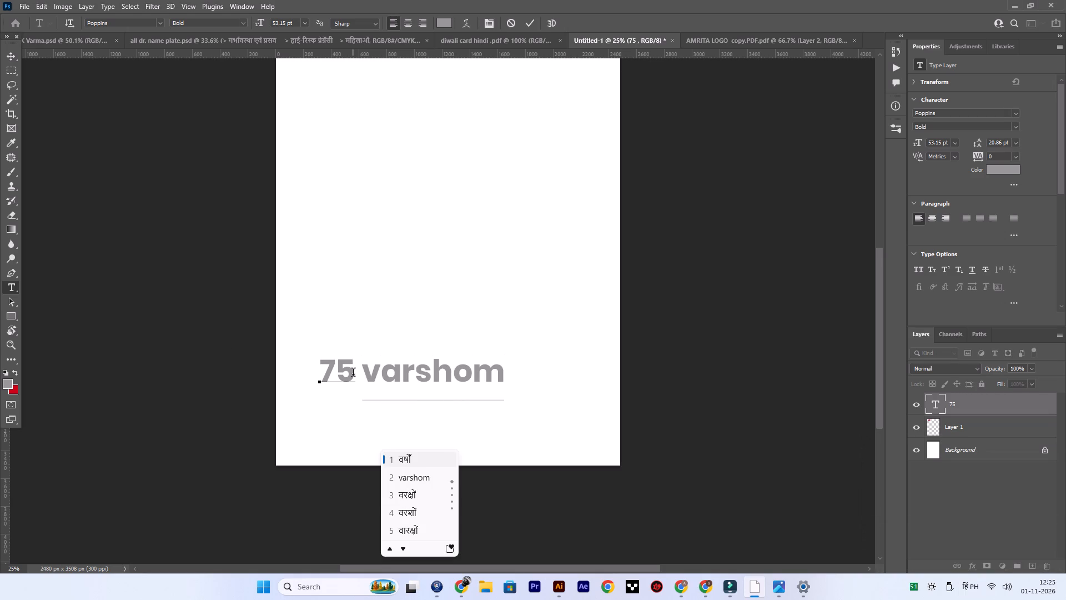
left_click(410, 463)
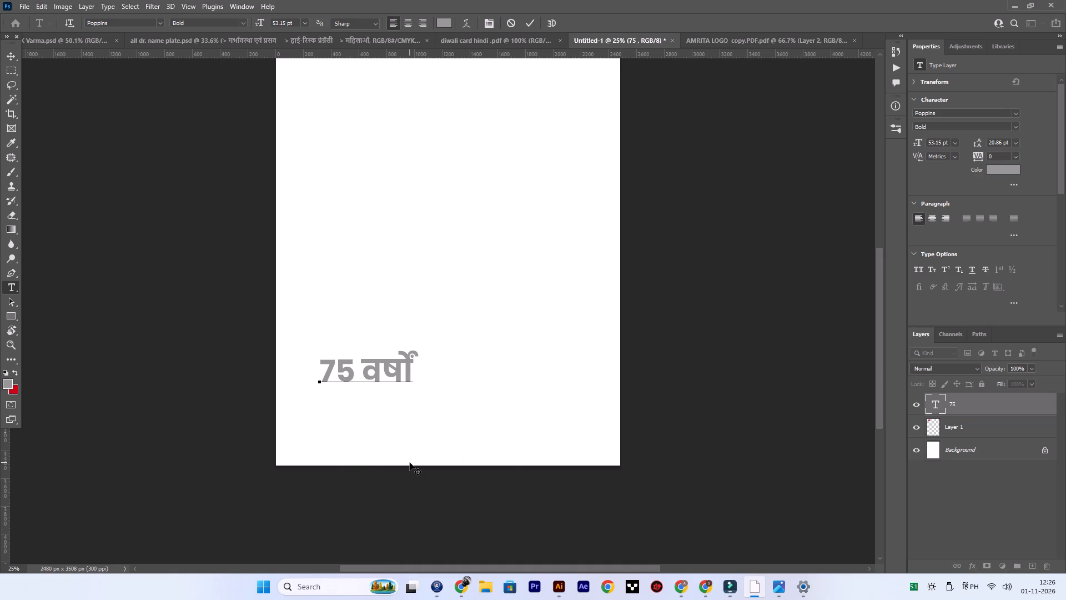
type("ka")
key("space")
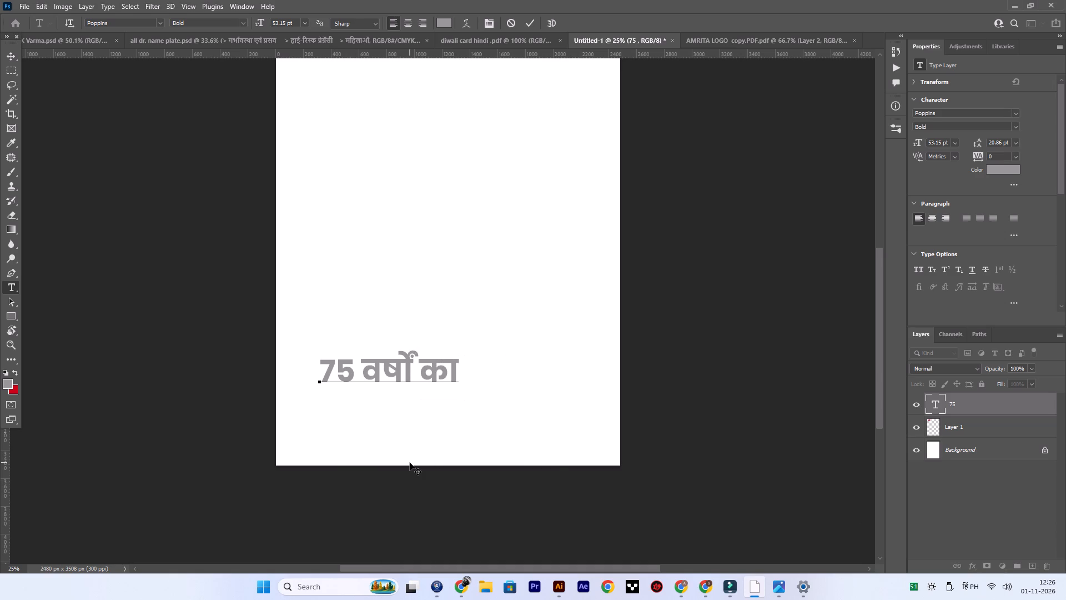
type("atut")
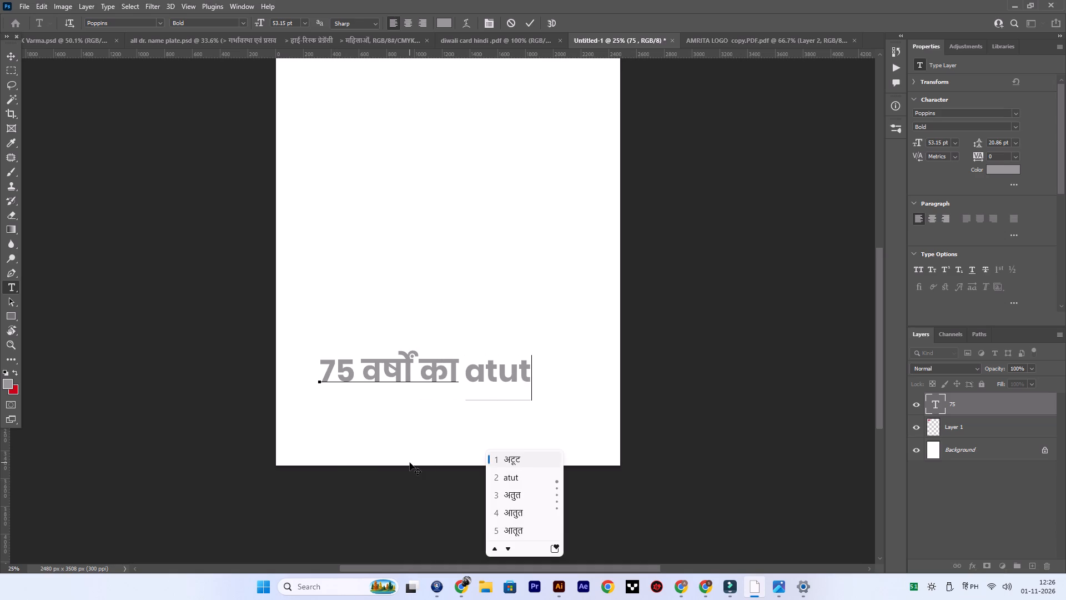
key("space")
type("vish")
type("va")
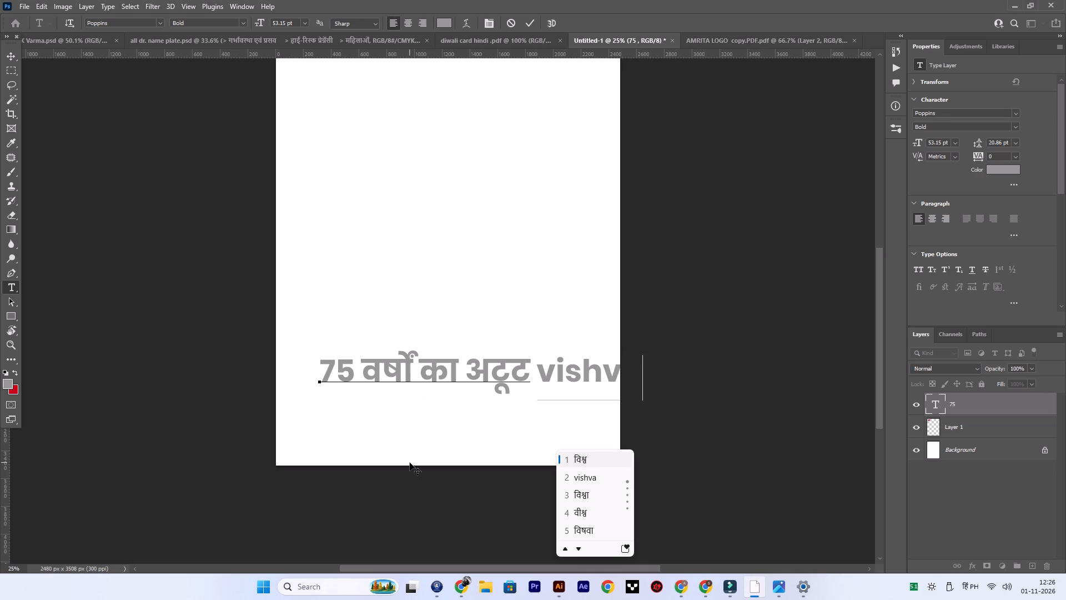
type("sh")
left_click(590, 497)
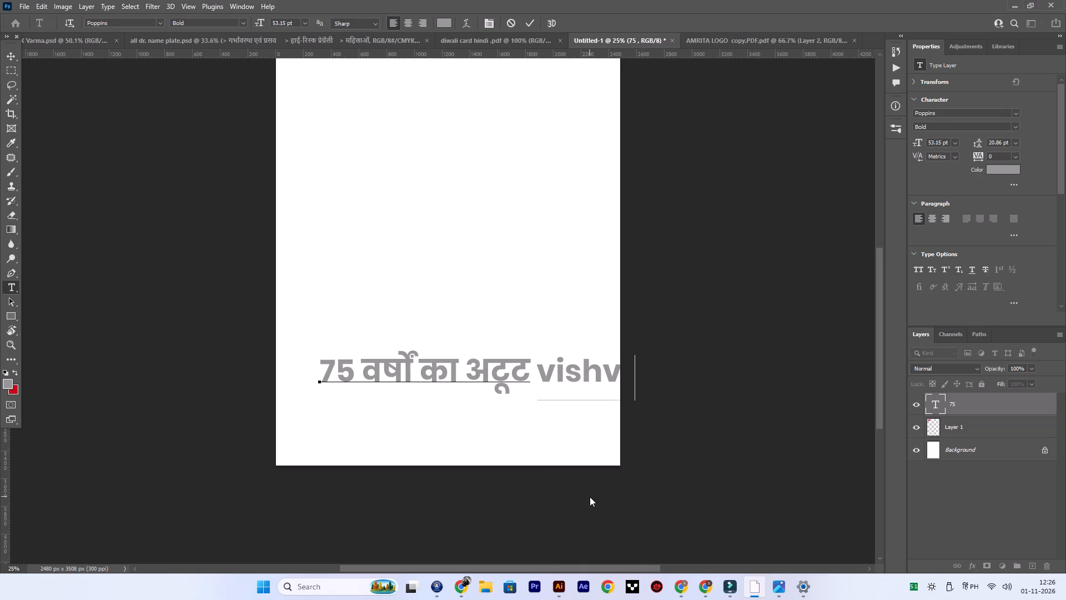
left_click(15, 58)
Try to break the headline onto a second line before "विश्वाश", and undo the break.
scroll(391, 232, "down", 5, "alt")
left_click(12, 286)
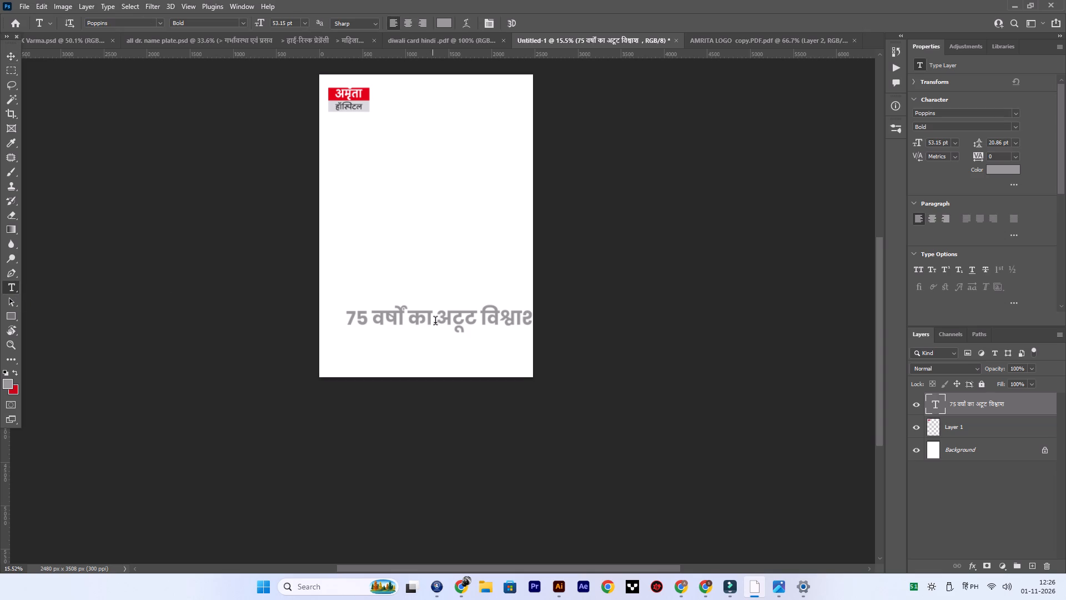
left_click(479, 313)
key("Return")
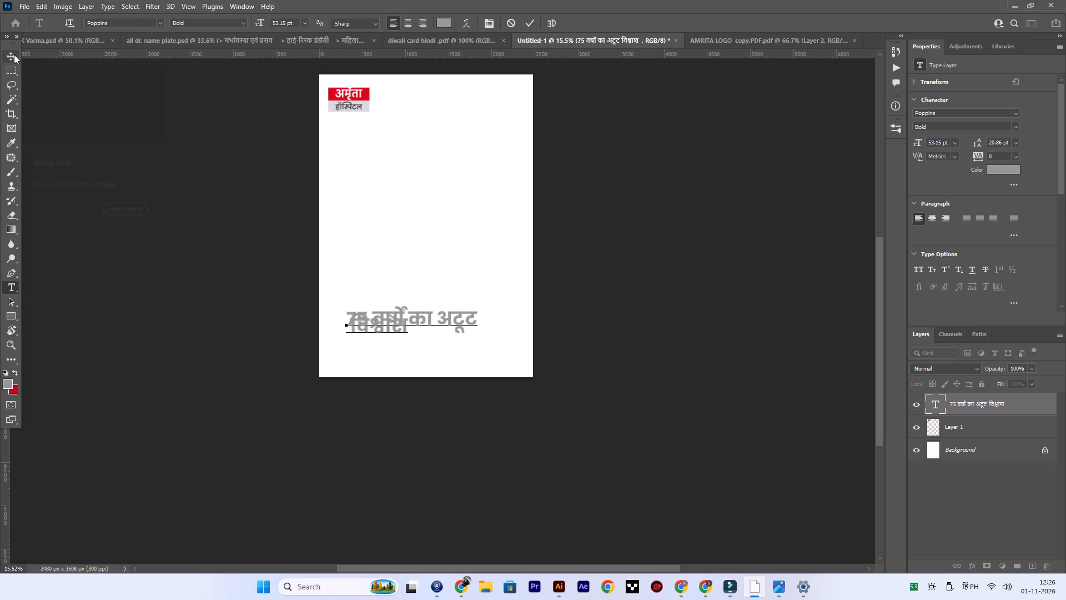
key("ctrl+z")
Break the headline into two lines after "75 वर्षों का" and set its leading to Auto.
left_click(444, 321)
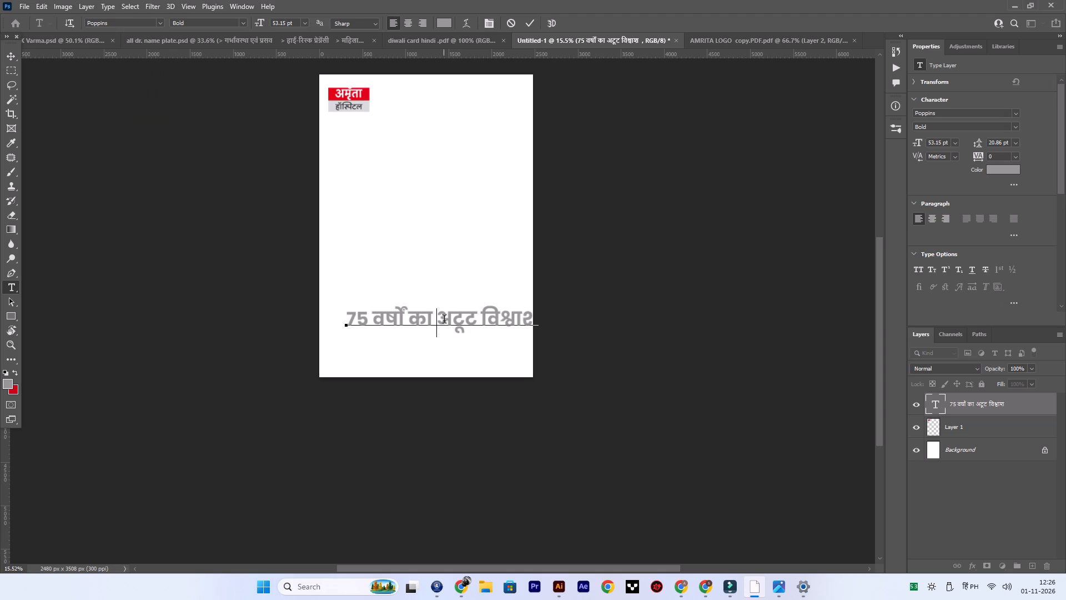
key("Return")
left_click(7, 56)
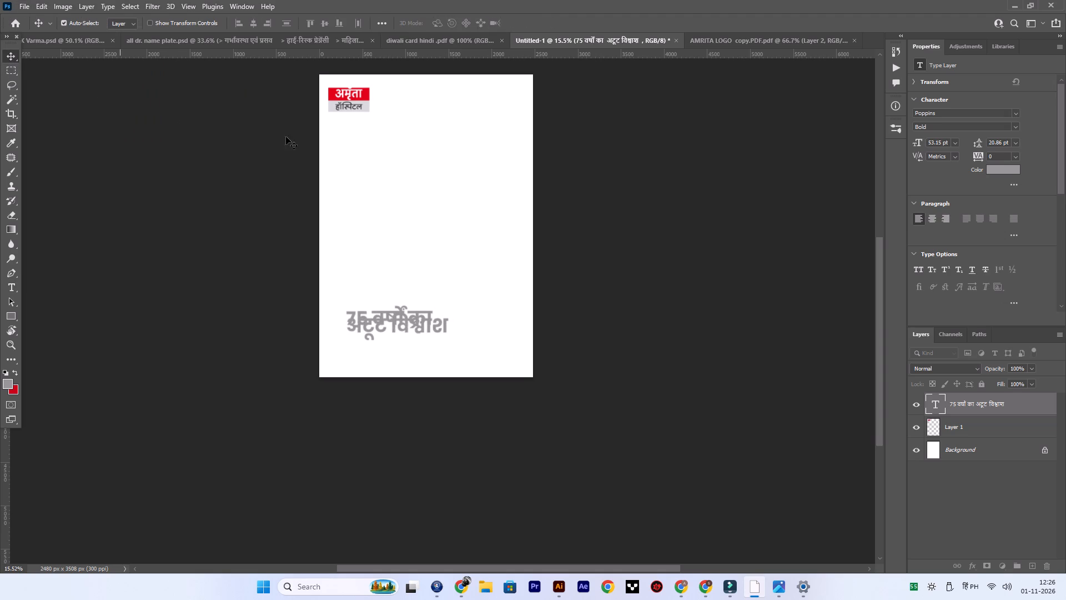
left_click(1015, 140)
left_click(1009, 155)
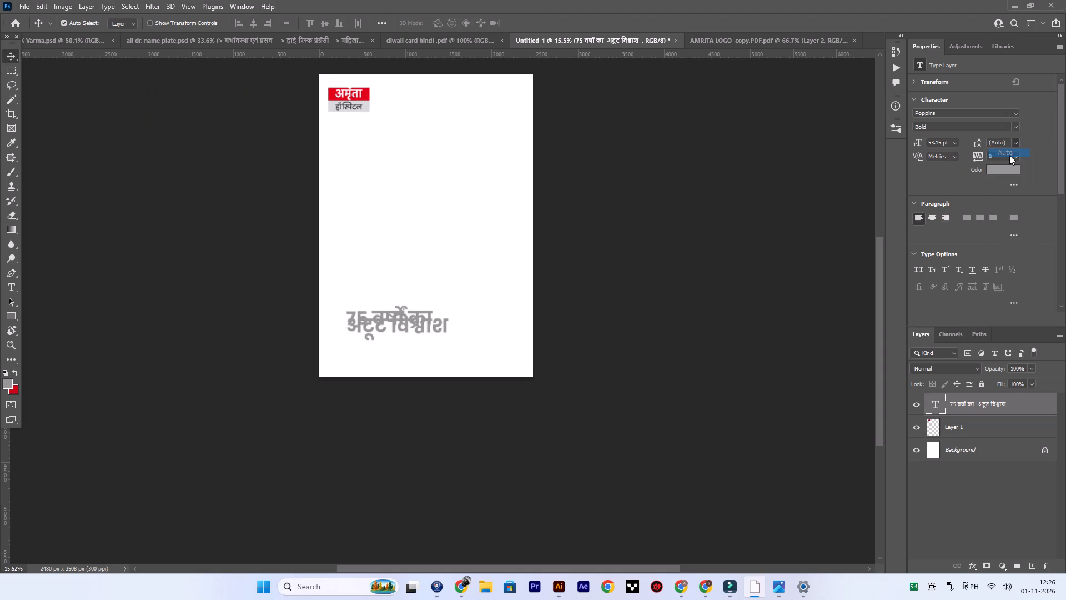
Change the headline's text colour to near-black.
scroll(394, 351, "up", 6, "alt")
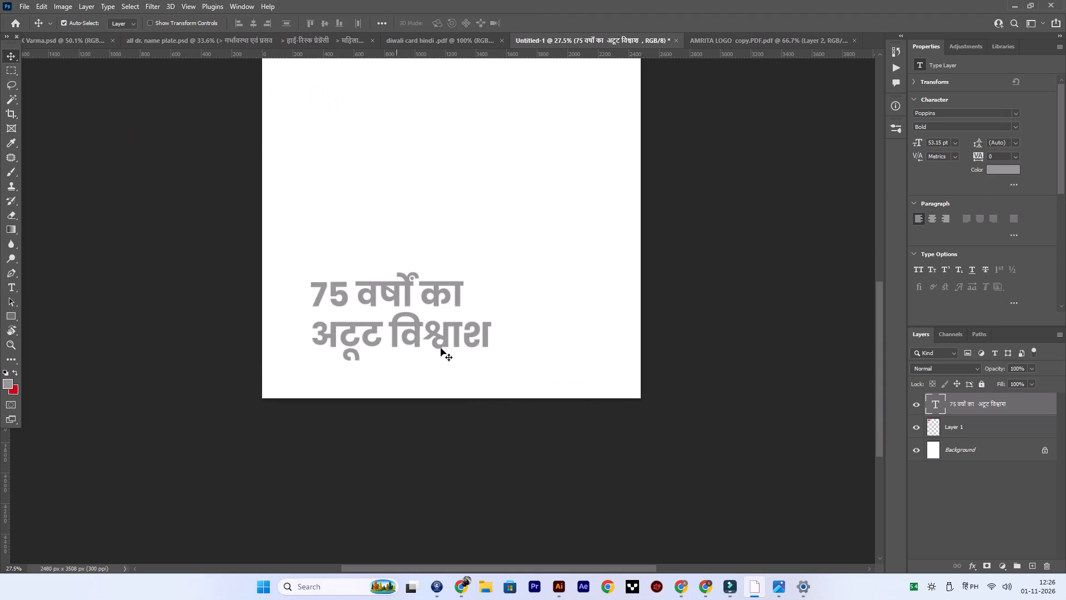
left_click(999, 169)
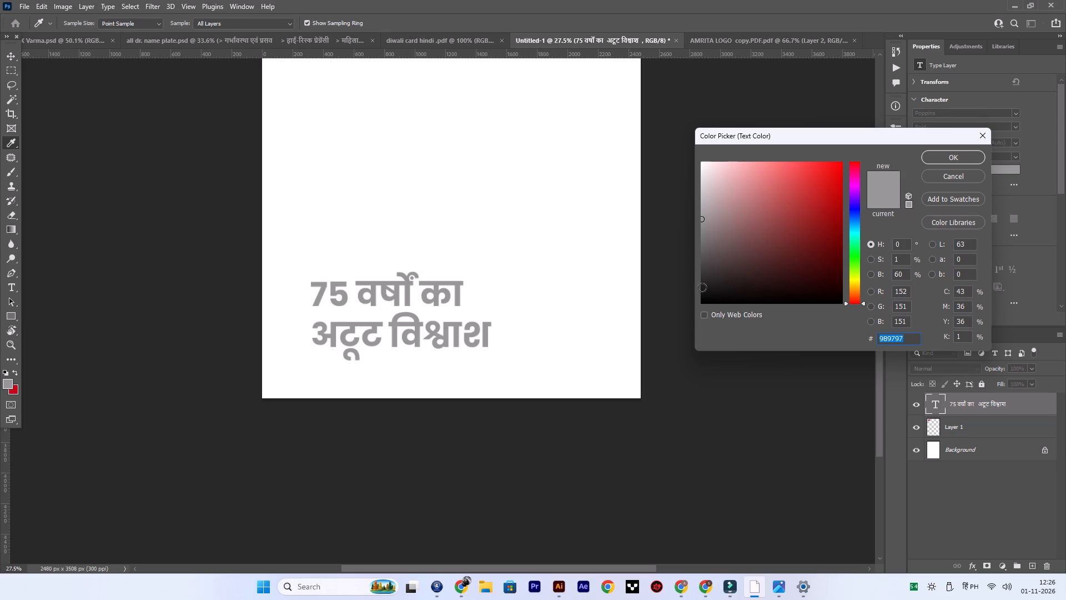
left_click(702, 287)
left_click(944, 158)
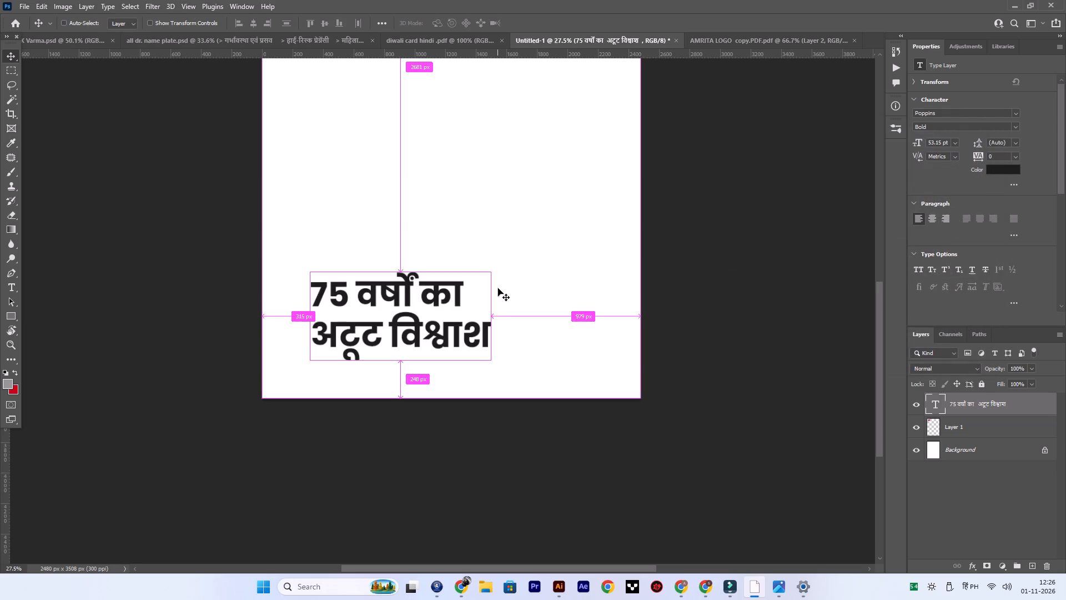
Scale the headline to about 32% (about 17 pt) and move it closer to the page's lower-left corner.
key("ctrl+t")
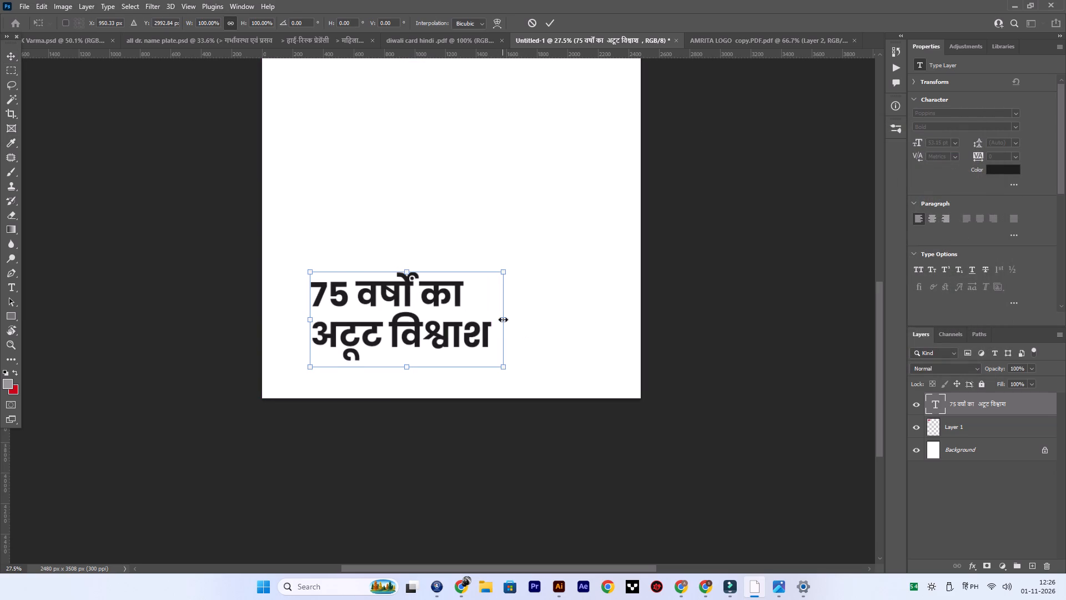
left_click_drag(503, 319, 372, 309)
scroll(360, 325, "down", 2, "alt")
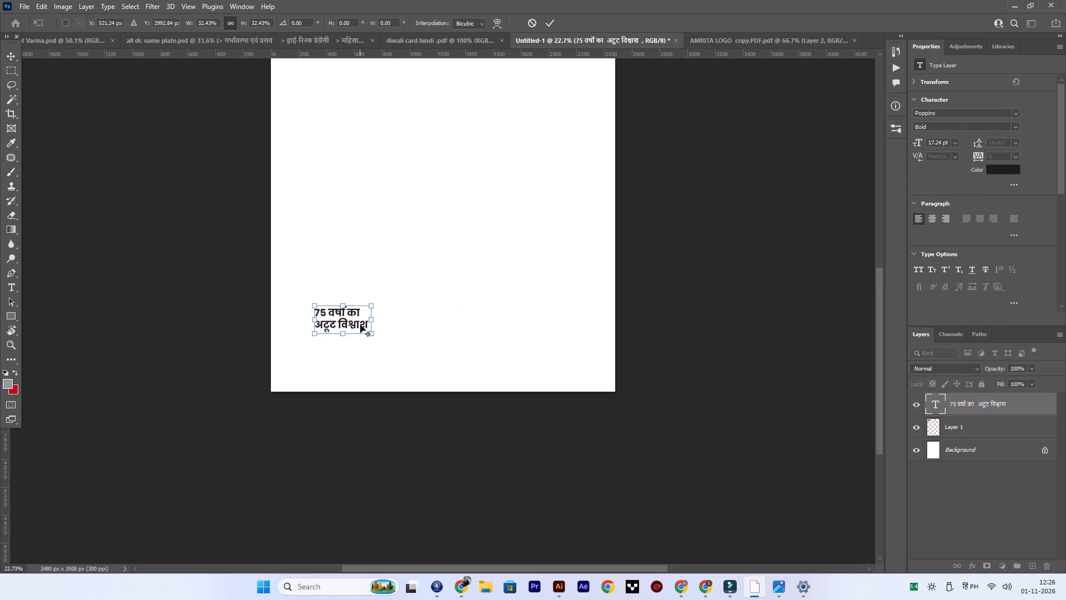
scroll(360, 325, "down", 3, "alt")
left_click_drag(349, 319, 335, 347)
double_click(335, 347)
Draw a vertical black line about 231 px long with a 1 px stroke, just right of the headline.
scroll(406, 338, "down", 2)
scroll(406, 327, "down", 1, "alt")
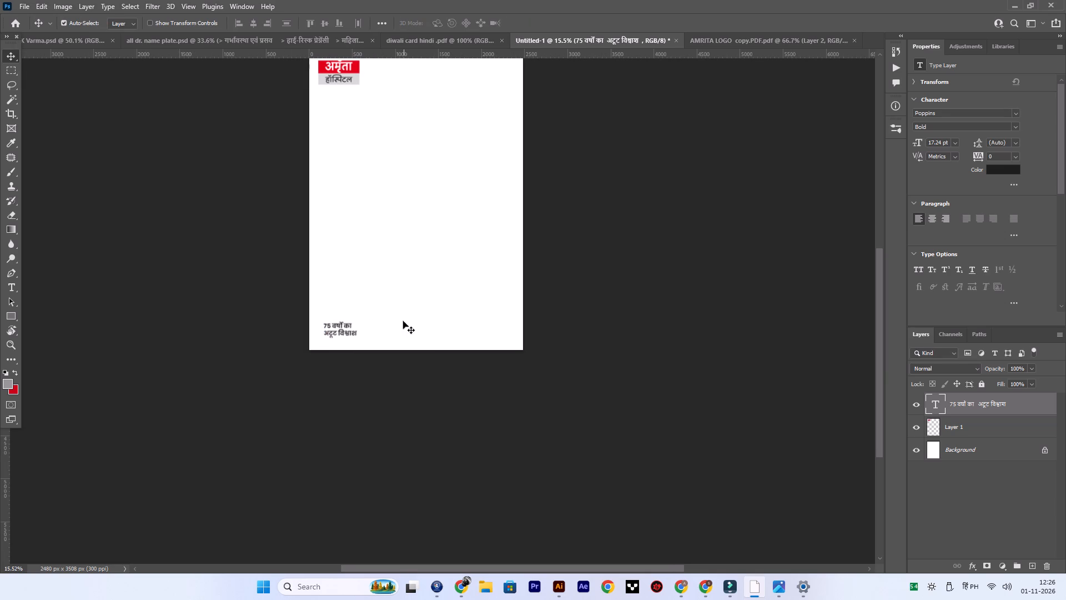
scroll(314, 332, "up", 5, "alt")
scroll(316, 331, "down", 3, "alt")
right_click(12, 316)
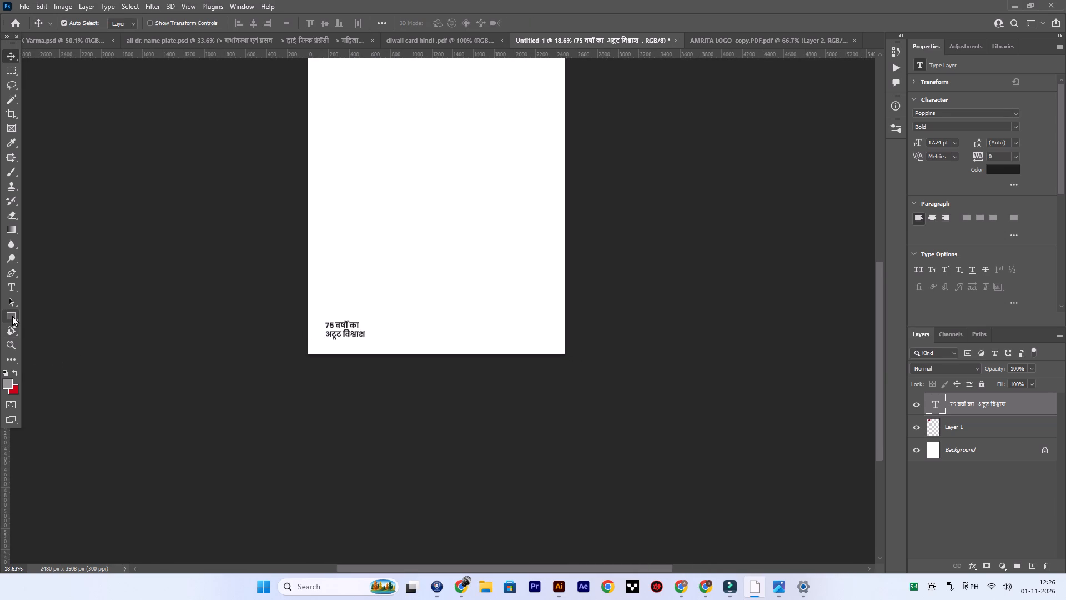
left_click(49, 355)
left_click_drag(383, 319, 382, 321, "shift")
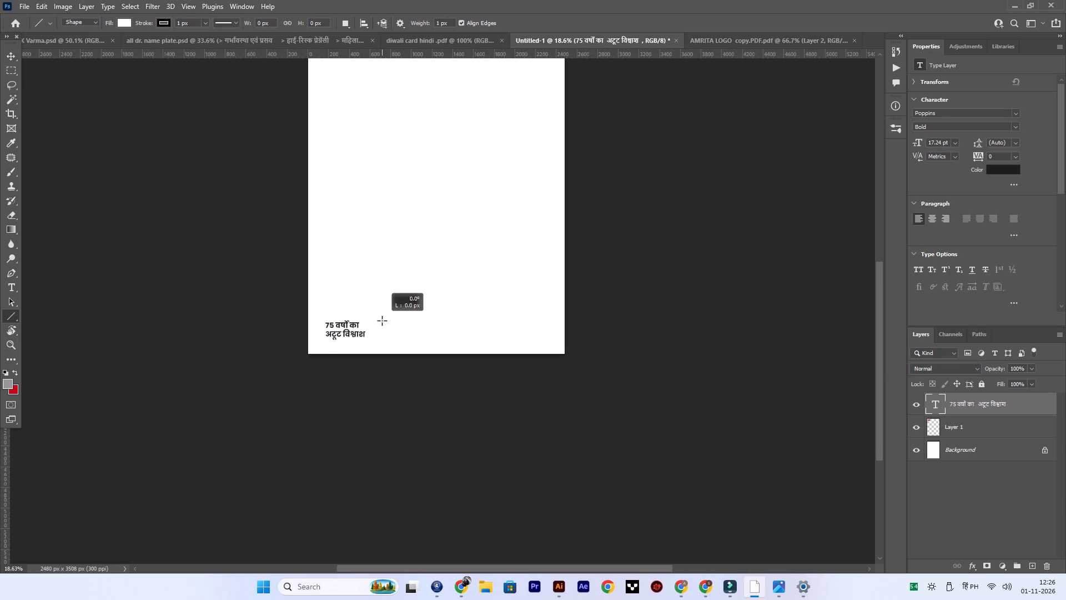
left_click_drag(382, 321, 383, 343, "shift")
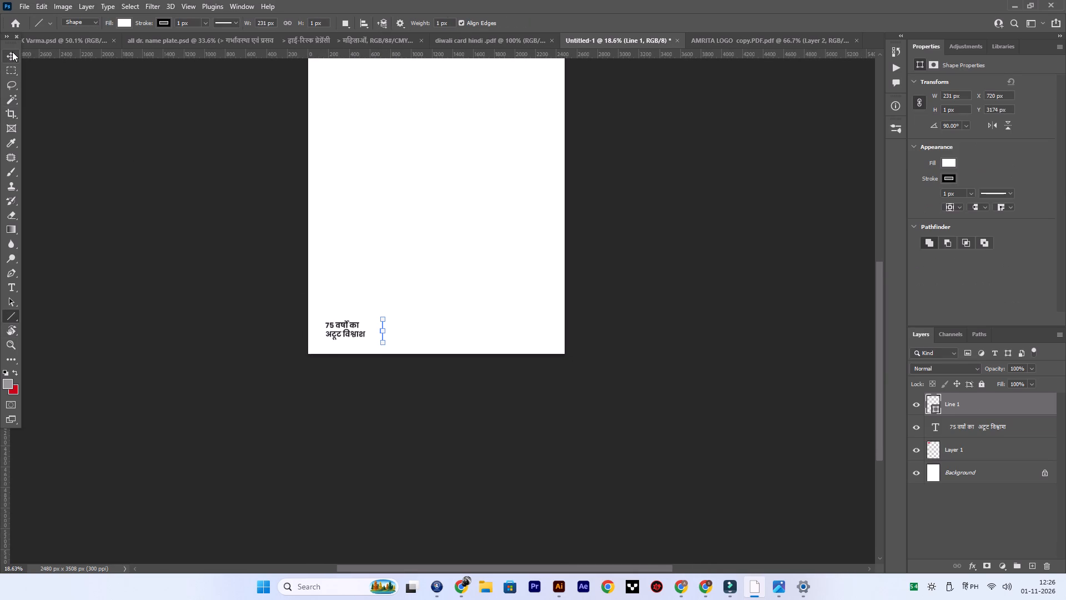
left_click(12, 52)
left_click(88, 169)
Thicken the vertical line's stroke to about 4.7 px.
scroll(391, 337, "up", 12)
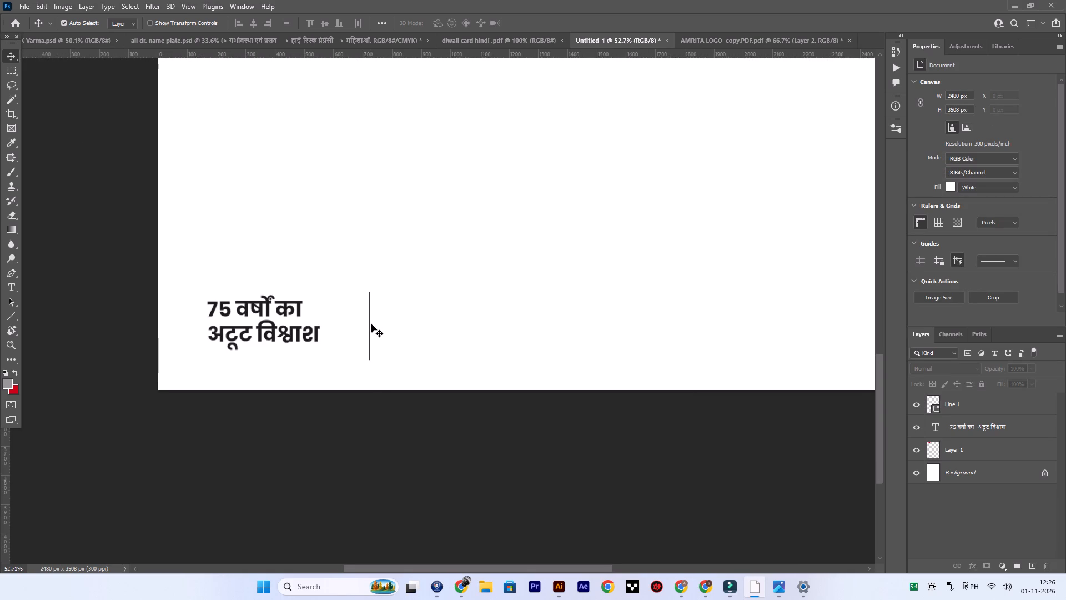
scroll(371, 324, "up", 10, "alt")
left_click(366, 310)
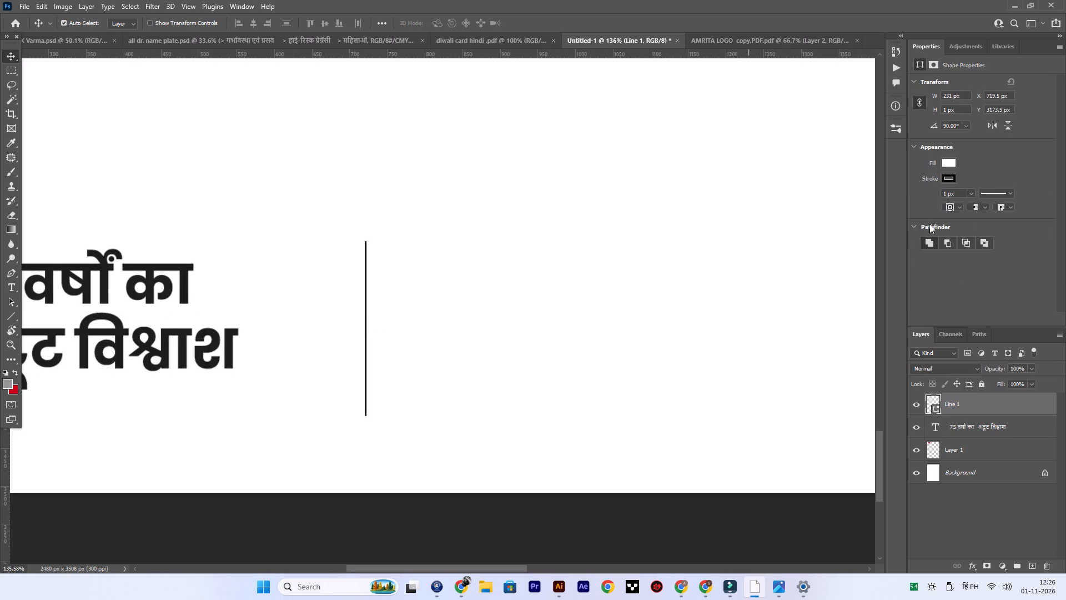
left_click(968, 193)
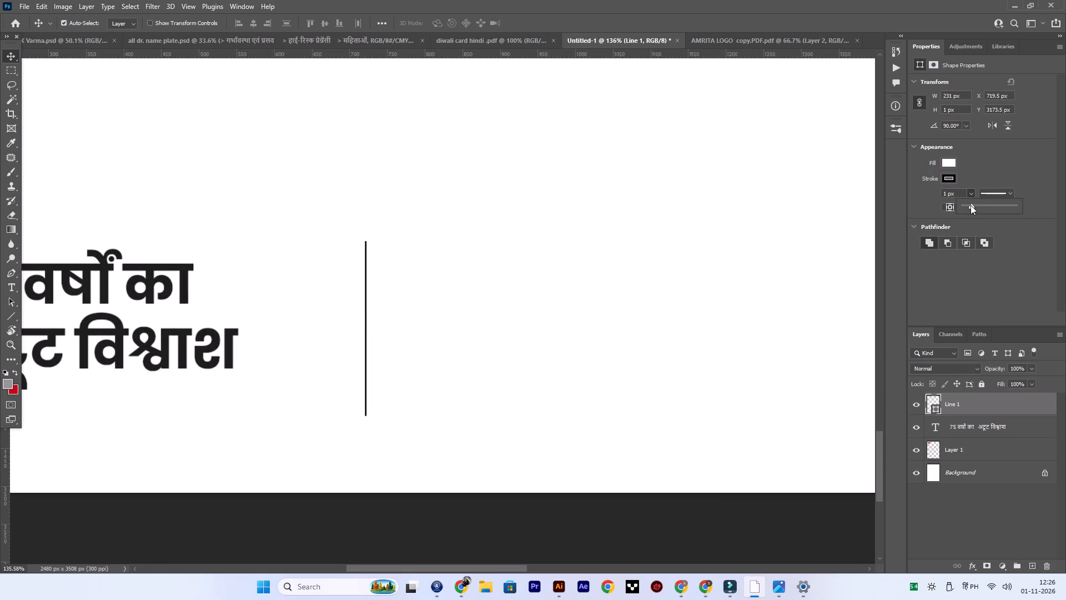
left_click(971, 205)
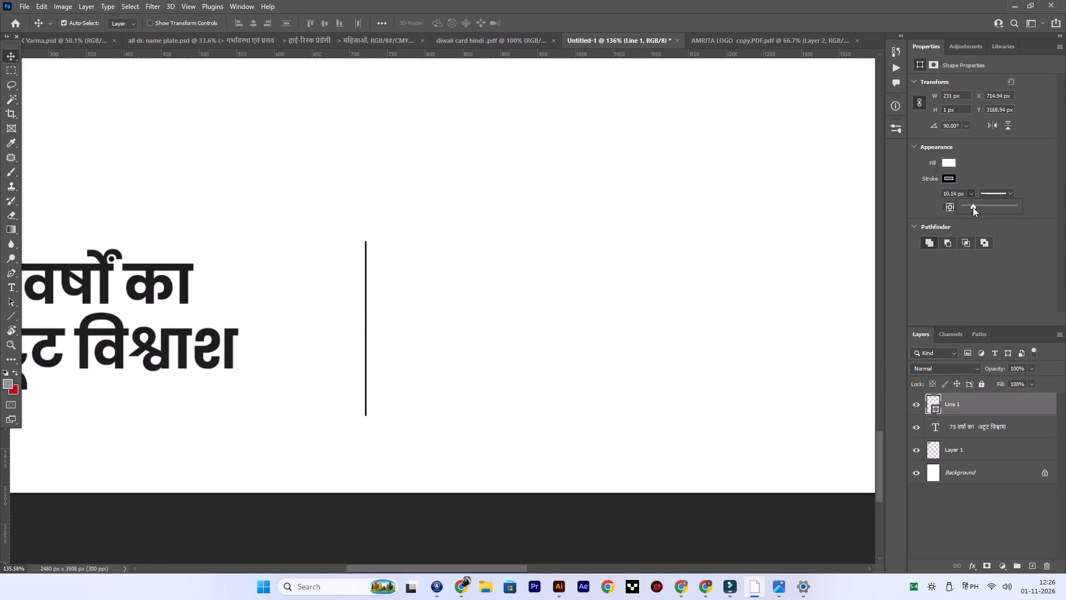
left_click(973, 207)
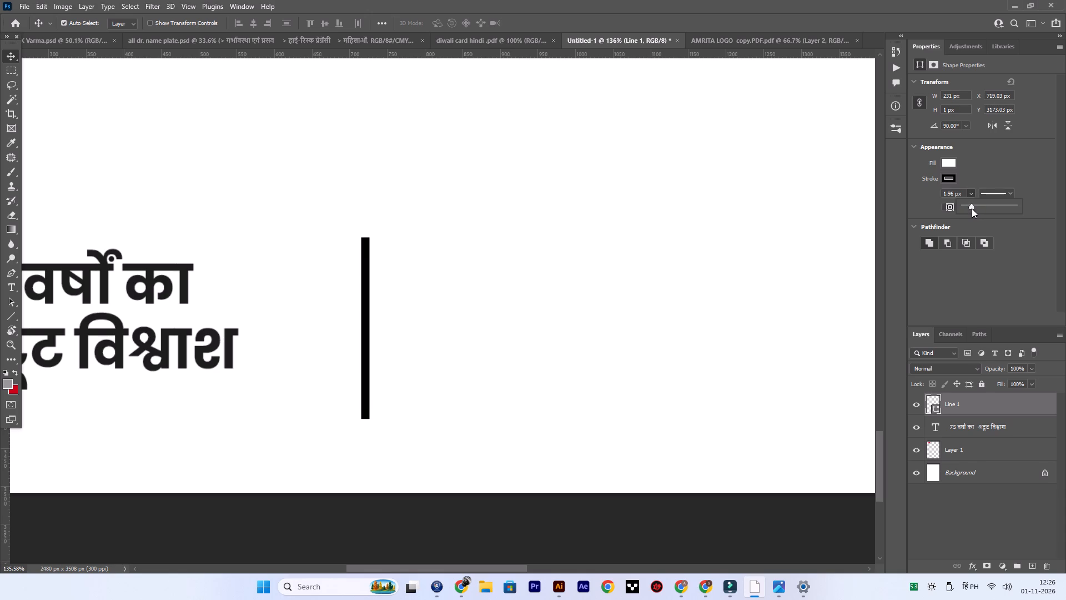
left_click(971, 207)
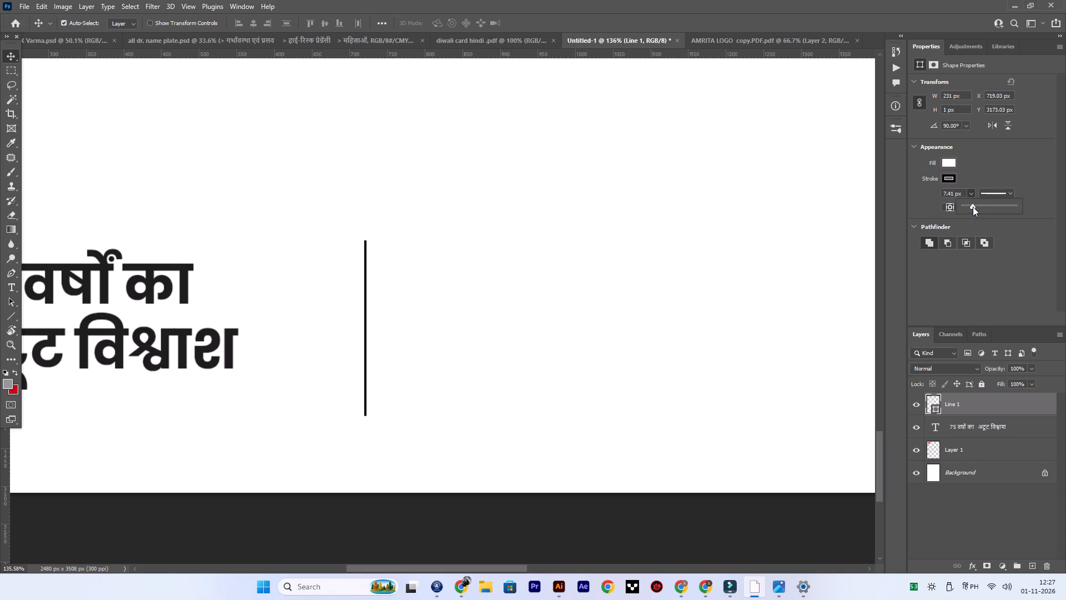
left_click(973, 207)
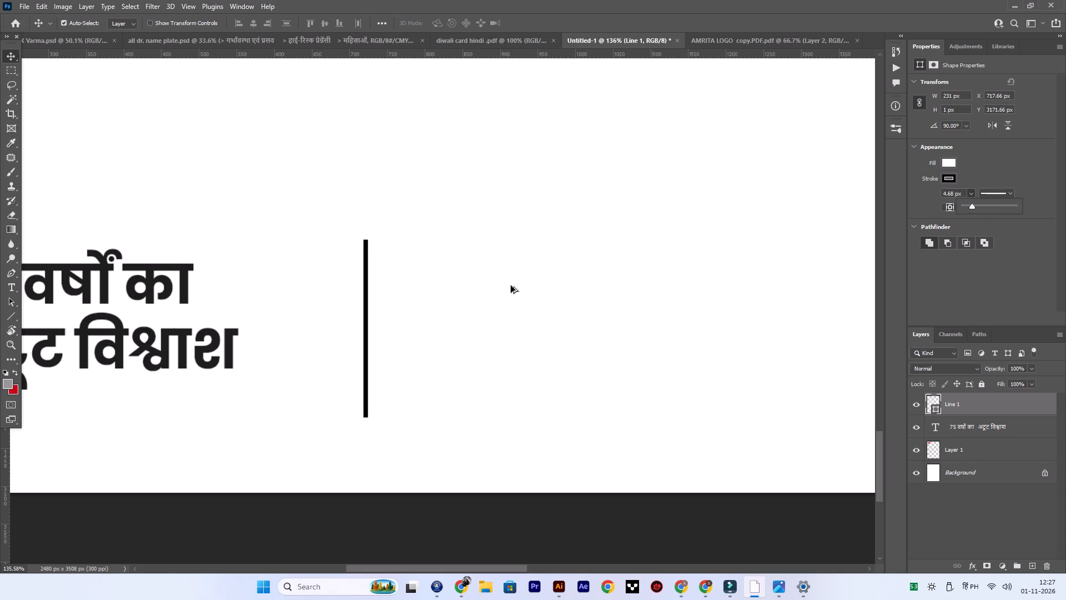
Move the two-line headline slightly down beside the vertical line, with its second line near the line's lower end.
scroll(511, 286, "down", 5, "alt")
key("space")
left_click_drag(321, 289, 410, 289)
scroll(373, 286, "down", 5, "alt")
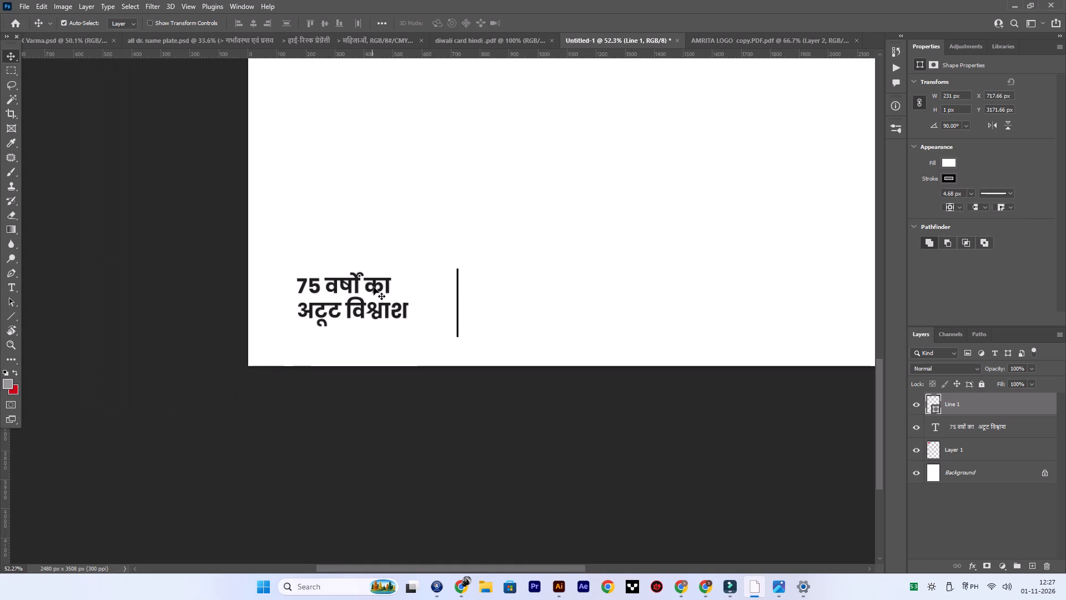
scroll(374, 287, "up", 9)
scroll(374, 287, "down", 4, "alt")
left_click_drag(351, 340, 351, 348)
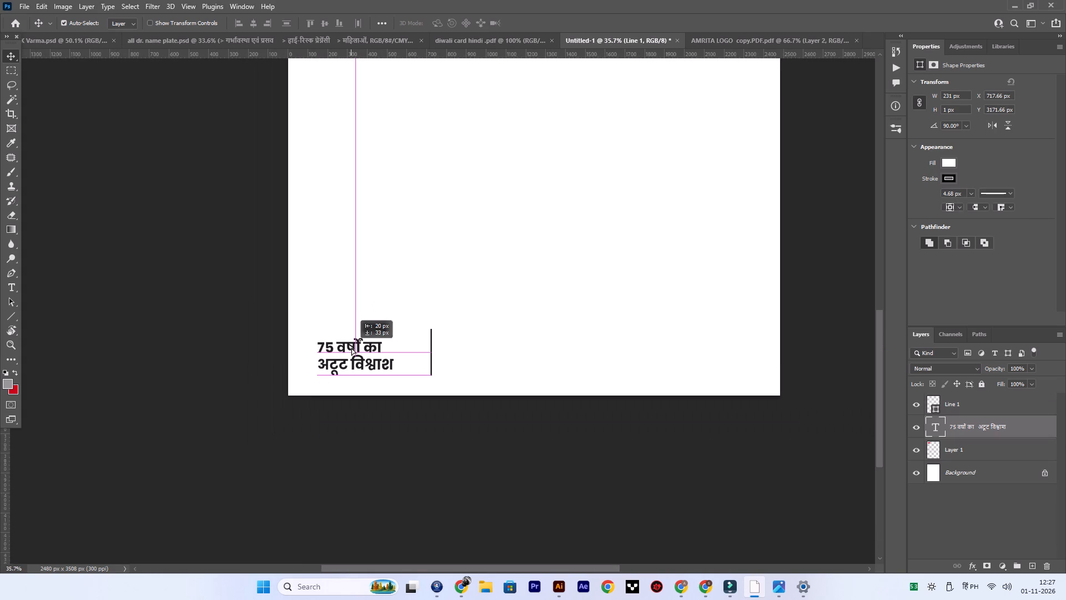
left_click_drag(351, 348, 350, 350)
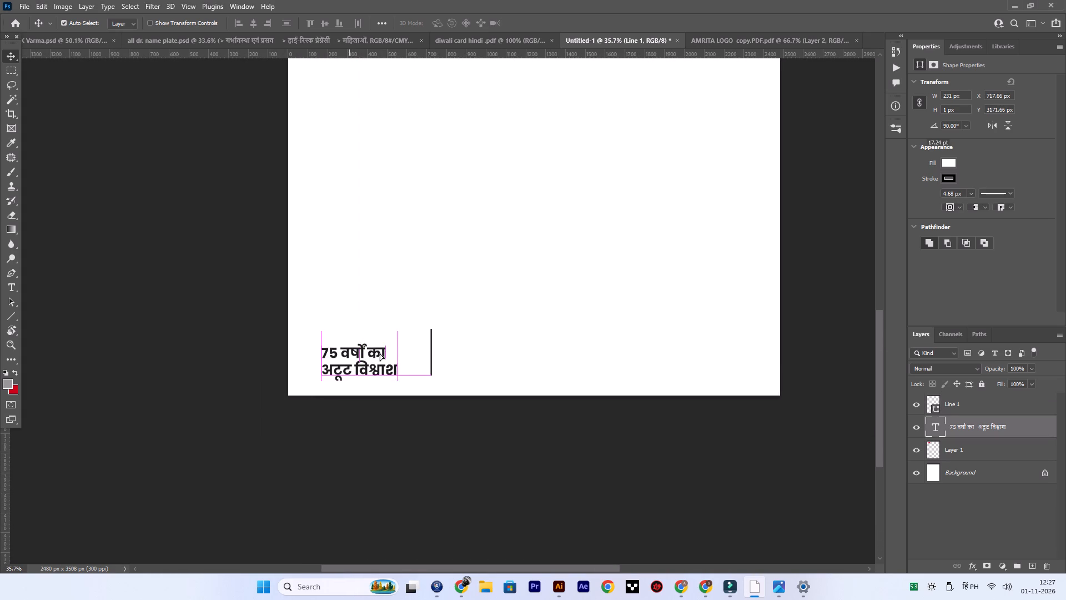
Move the vertical divider line closer to the tagline and slightly down, level with its two lines.
left_click_drag(431, 354, 419, 361)
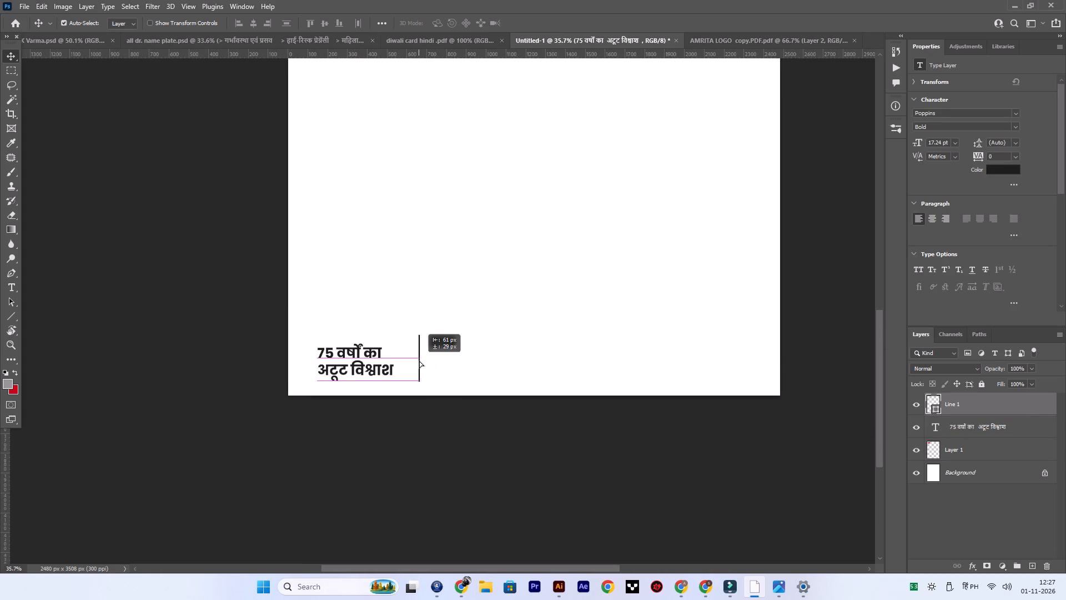
left_click_drag(419, 361, 418, 361)
Duplicate the two-line tagline and place the copy just right of the vertical divider, level with the original.
scroll(467, 353, "down", 2, "alt")
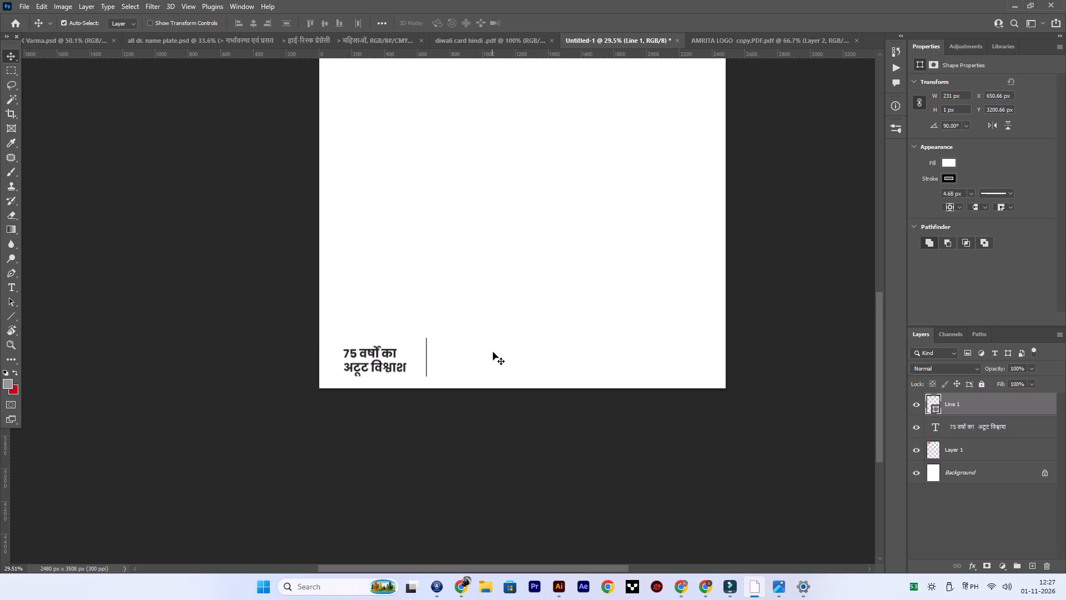
scroll(493, 352, "up", 4)
scroll(479, 341, "down", 3, "alt")
scroll(479, 341, "up", 5)
scroll(471, 337, "down", 2, "alt")
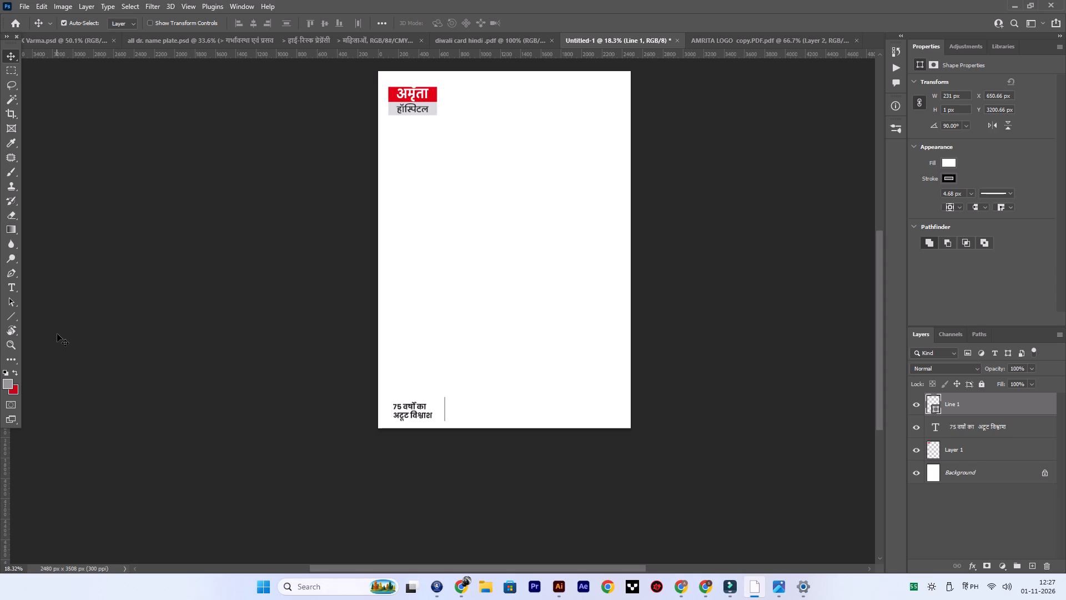
left_click_drag(416, 407, 440, 407, "alt")
left_click_drag(440, 407, 485, 407, "alt")
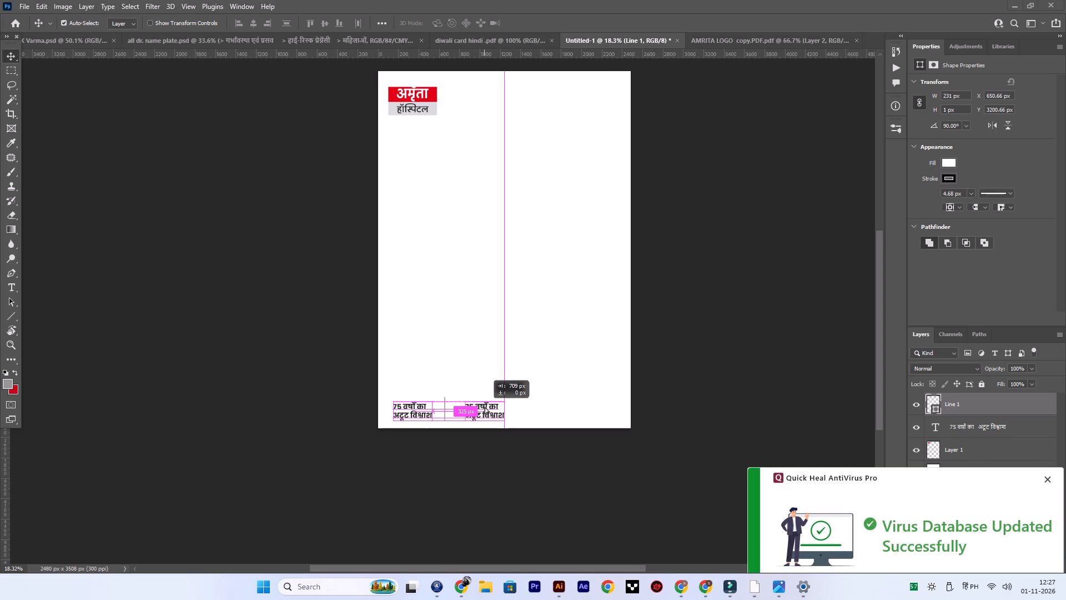
left_click(11, 286)
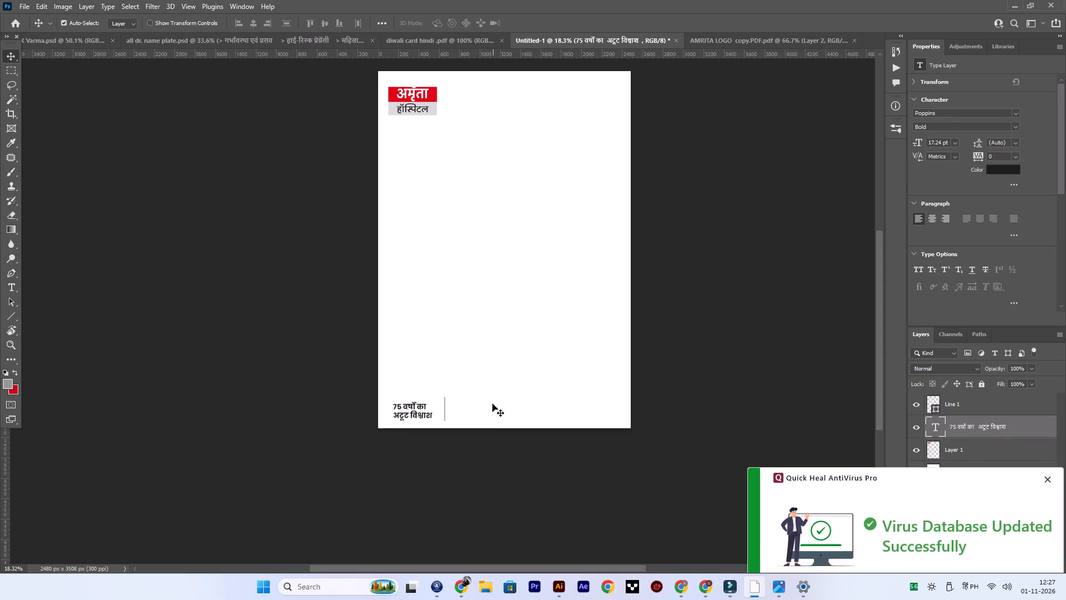
left_click(416, 406)
scroll(415, 401, "down", 5)
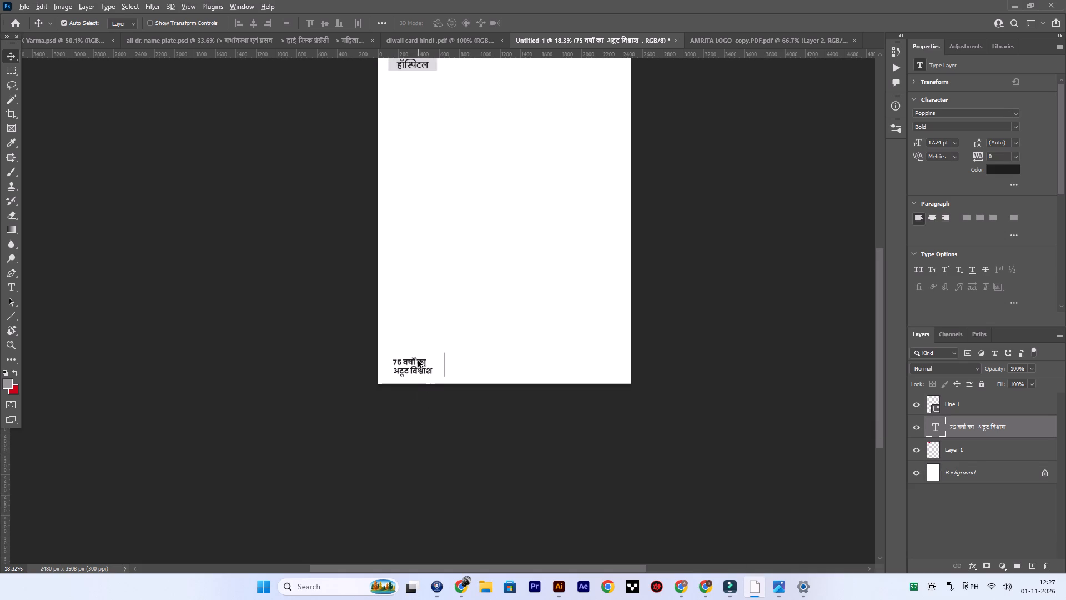
left_click_drag(416, 358, 484, 362, "alt")
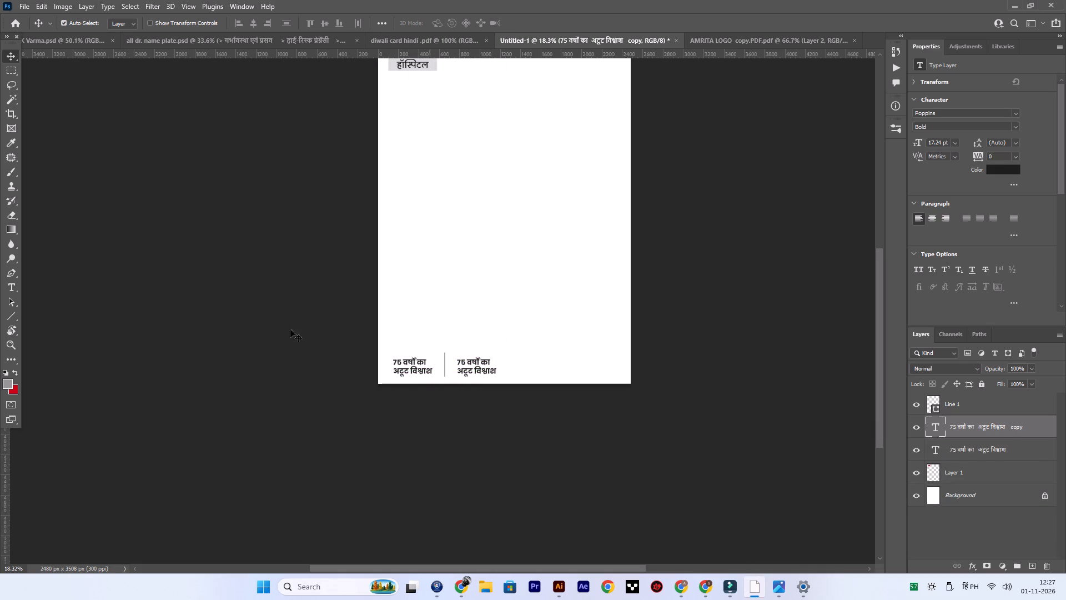
Replace all the text of the tagline copy beside the divider with "NABH" in capitals.
right_click(13, 314)
left_click(12, 287)
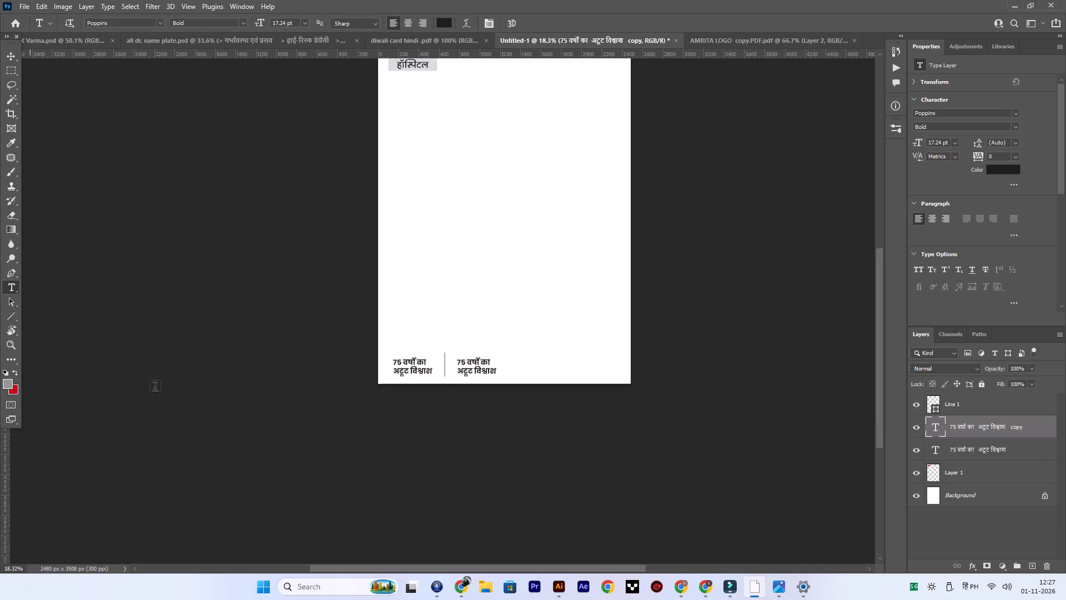
left_click_drag(496, 373, 451, 368)
left_click_drag(451, 368, 451, 364)
key("BackSpace")
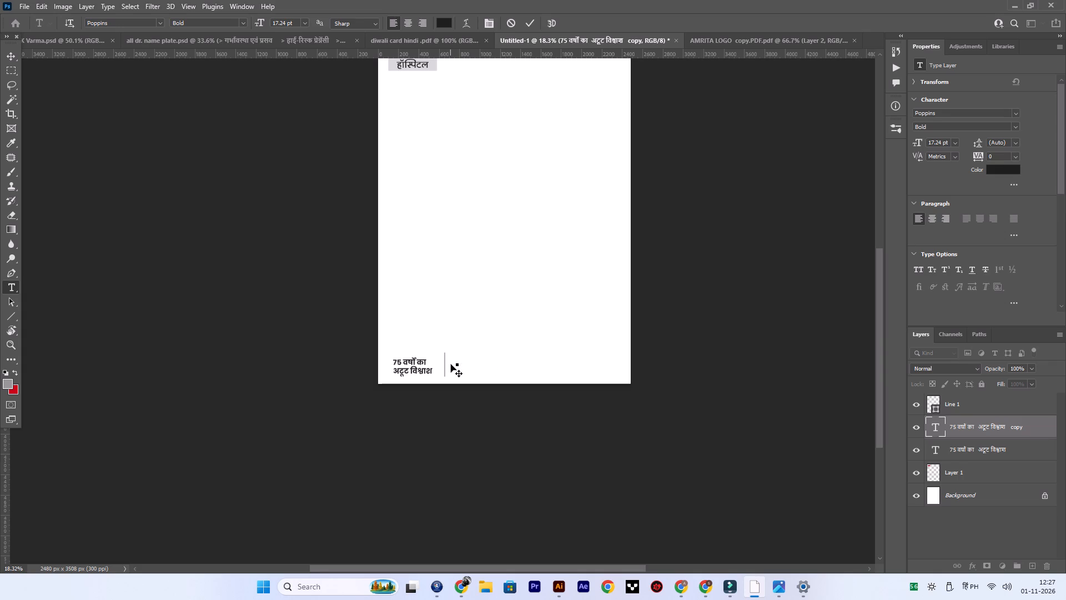
key("n")
key("BackSpace")
key("super+space")
type("NA")
type("BH")
Insert the Hindi word "शाडोल" and a space before "NABH", using Hindi Phonetic input.
key("Left")
key("Left")
key("Left")
key("Left")
type("SHAH")
key("BackSpace")
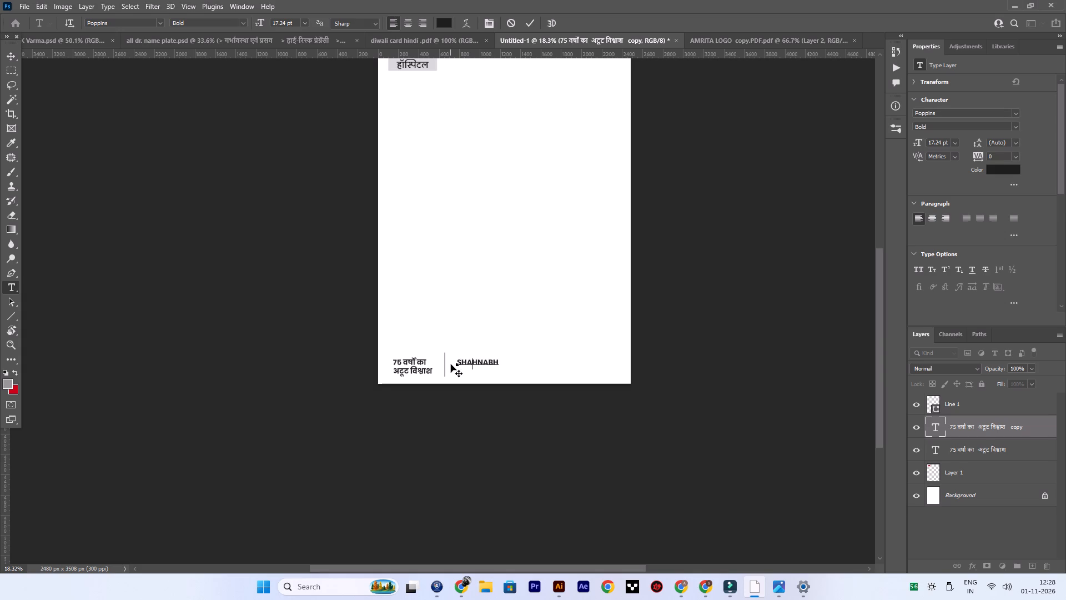
key("BackSpace")
key("BackSpace")
key("BackSpace")
key("space")
key("Left")
key("super+space")
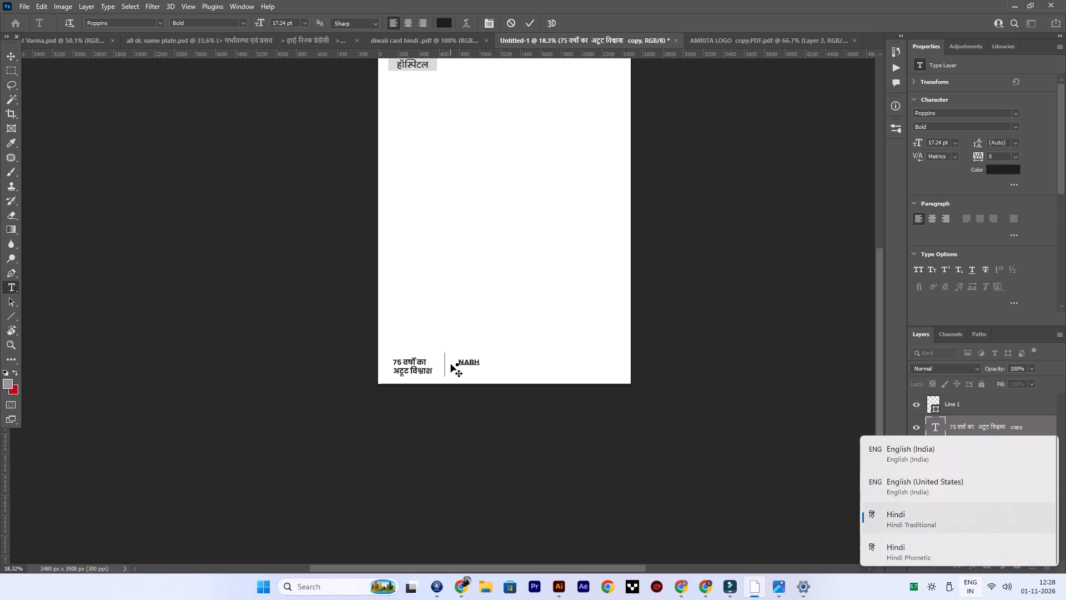
key("super+space")
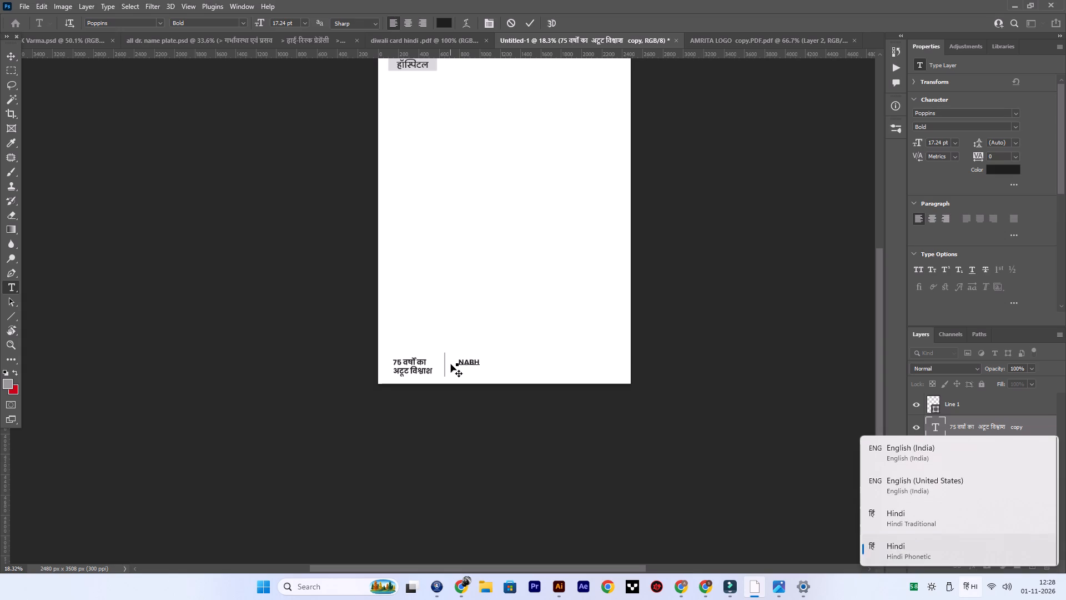
type("SHADOL")
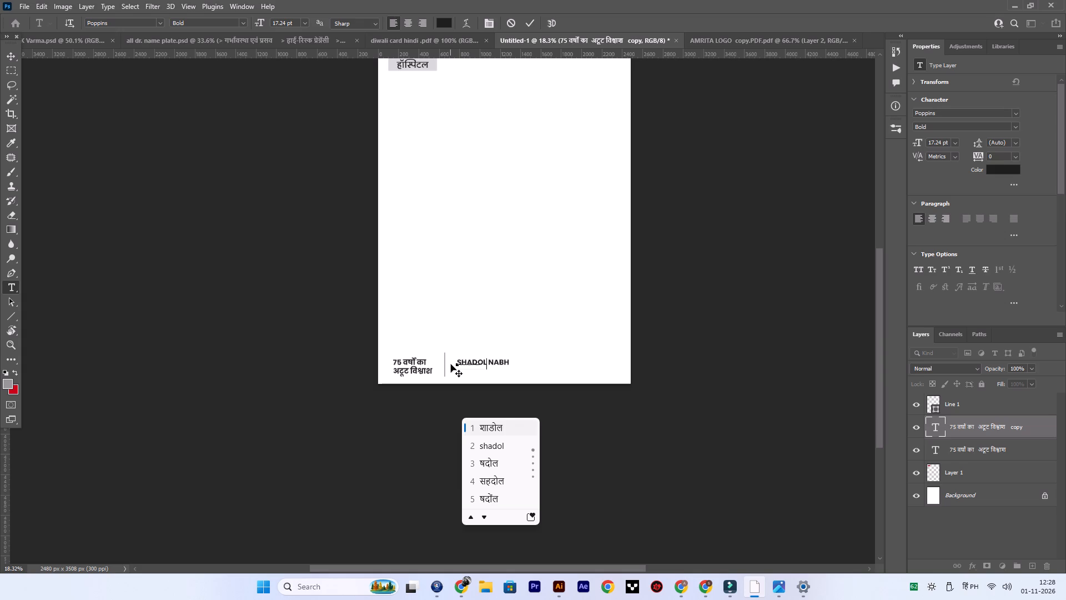
key("space")
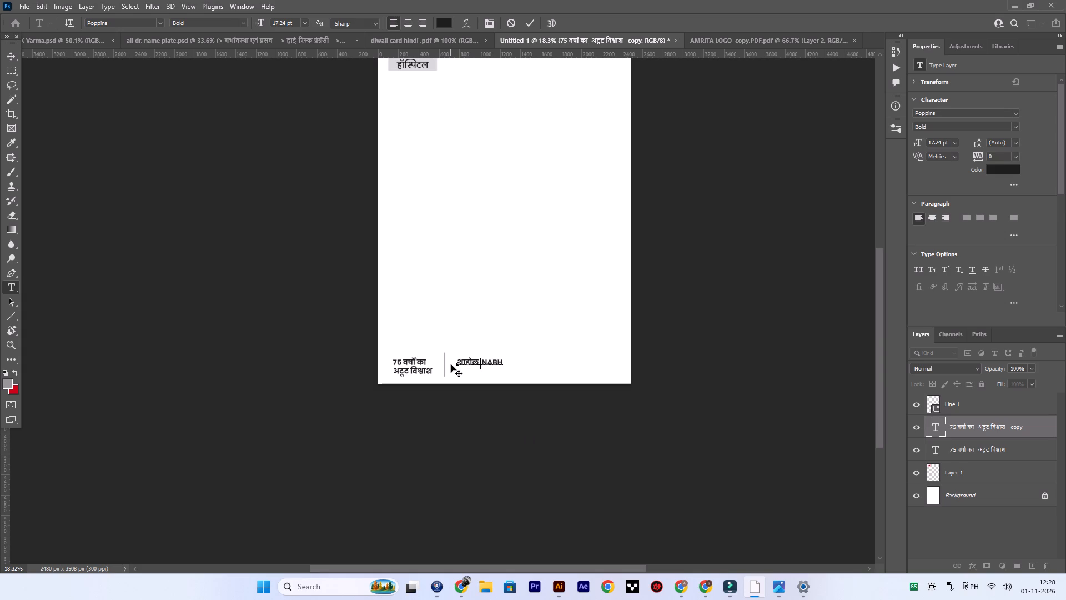
Continue the Hindi text before "NABH" with "संभाग का प्रथम", keeping a single space in front of "NABH".
type("SAMBHAG")
key("space")
key("k")
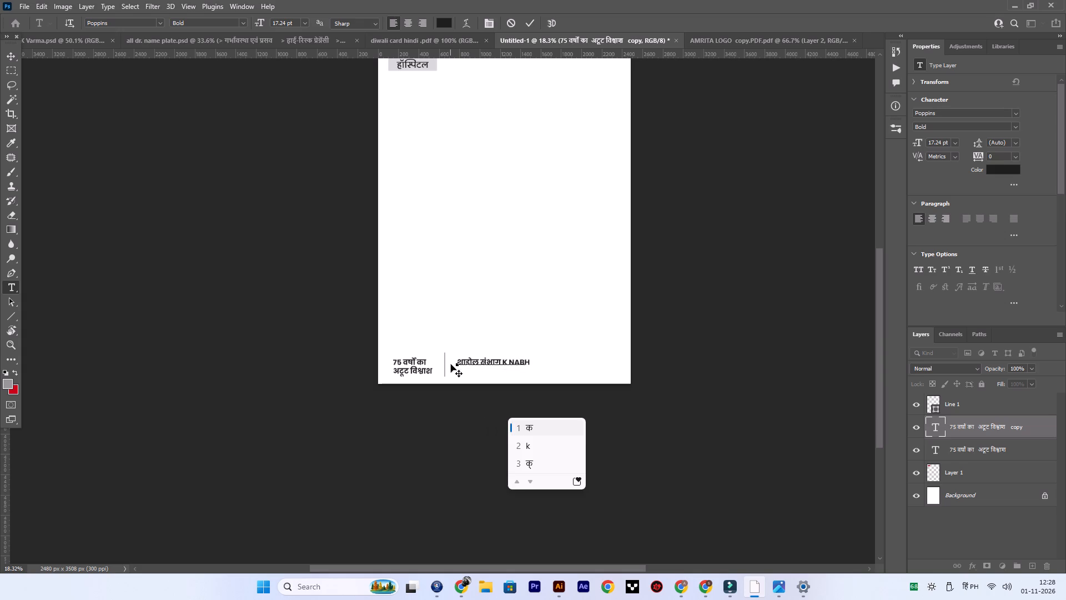
type("A")
key("space")
type("PRATHAM")
key("space")
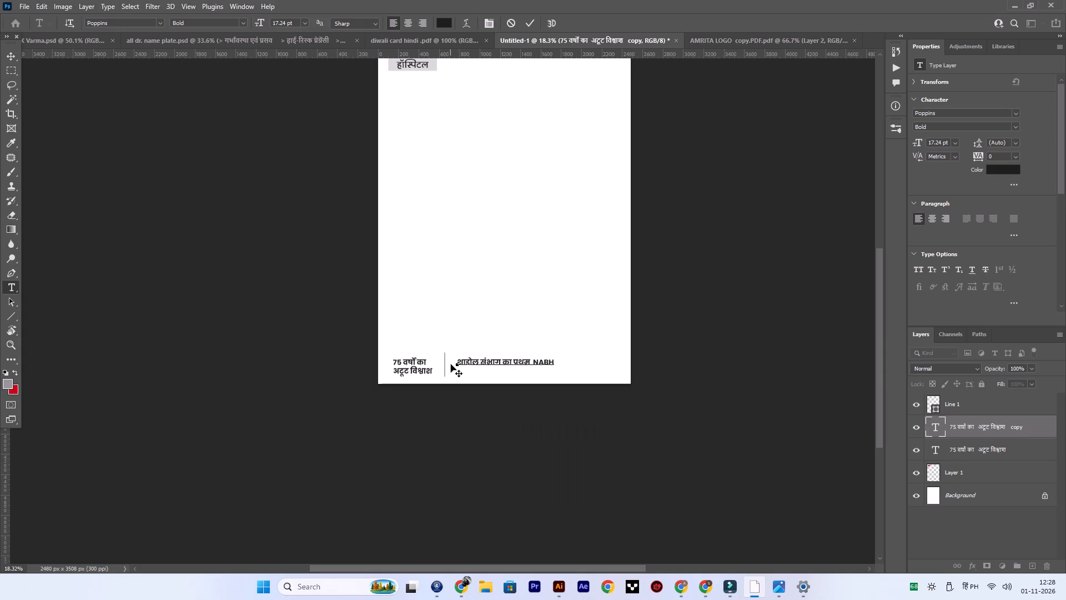
key("BackSpace")
Add "प्राप्त हॉस्पिटल" after "NABH" at the end of the line.
key("Right")
key("Right")
key("Right")
key("Right")
key("Right")
key("space")
type("PRA")
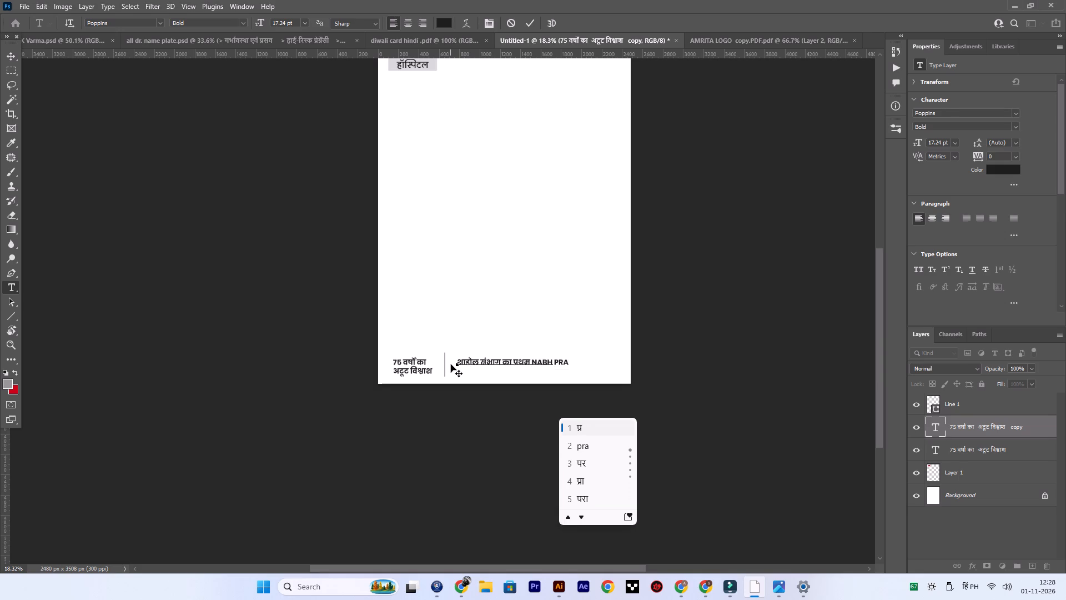
type("PT")
key("space")
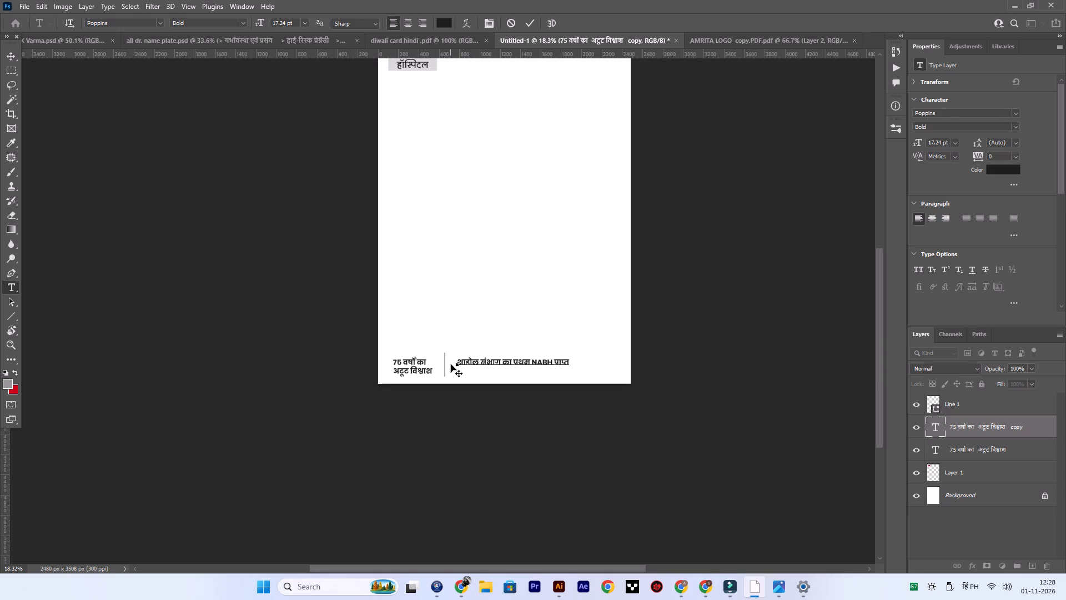
type("HOSPITAL")
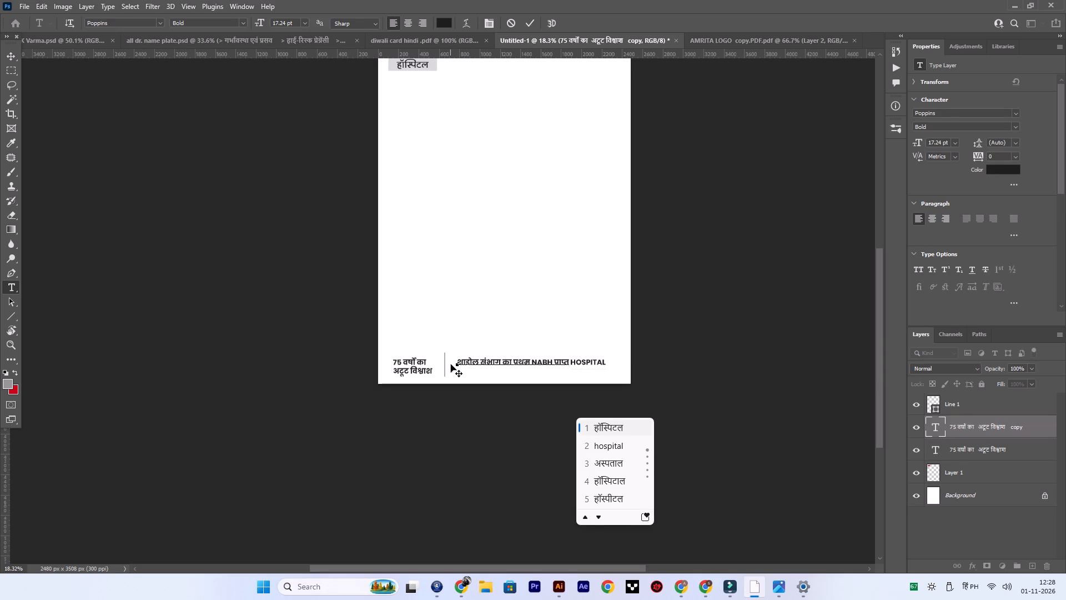
left_click(607, 432)
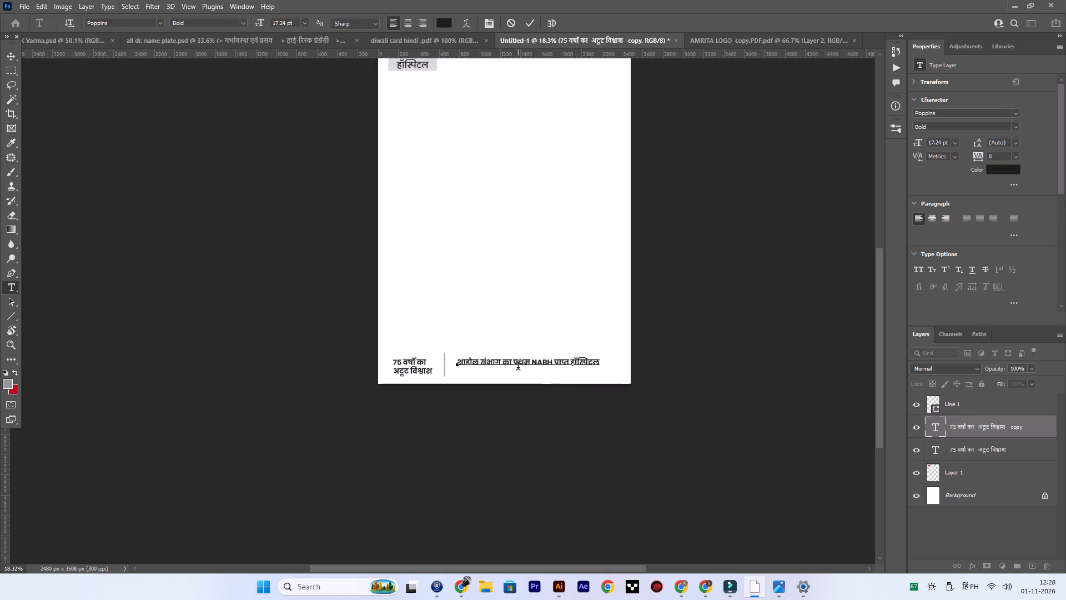
Break the text before "NABH" so "NABH प्राप्त हॉस्पिटल" forms the second line, and finish editing with nothing selected.
left_click(518, 366)
left_click(532, 363)
key("Return")
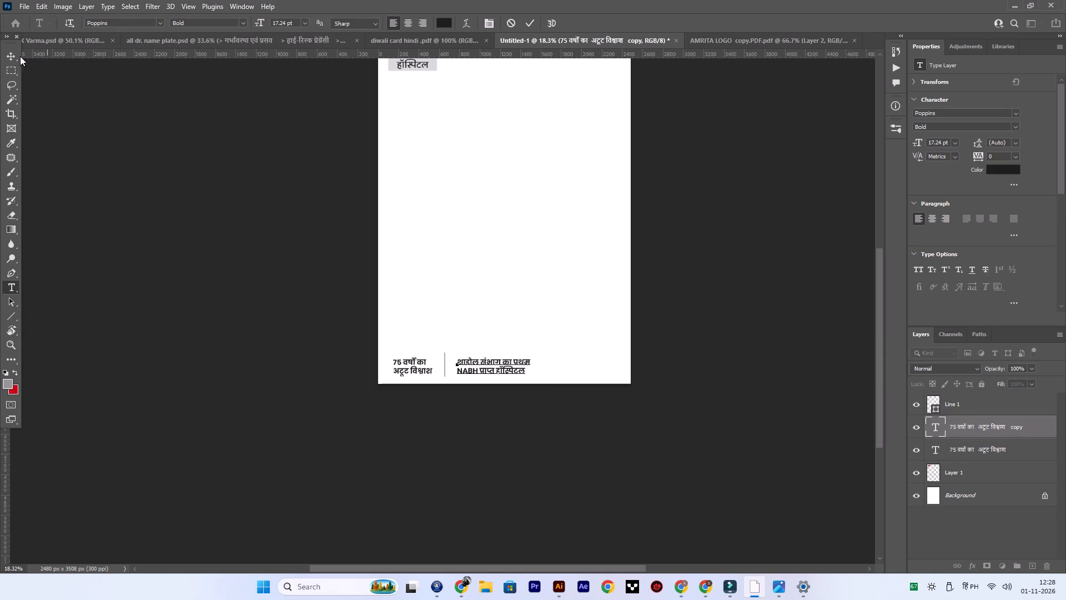
left_click(8, 56)
left_click(100, 149)
Examine the footer's two text blocks and divider, both close up and against the whole page.
scroll(491, 289, "up", 5)
scroll(491, 282, "down", 1, "alt")
scroll(491, 282, "down", 2)
scroll(530, 317, "down", 4)
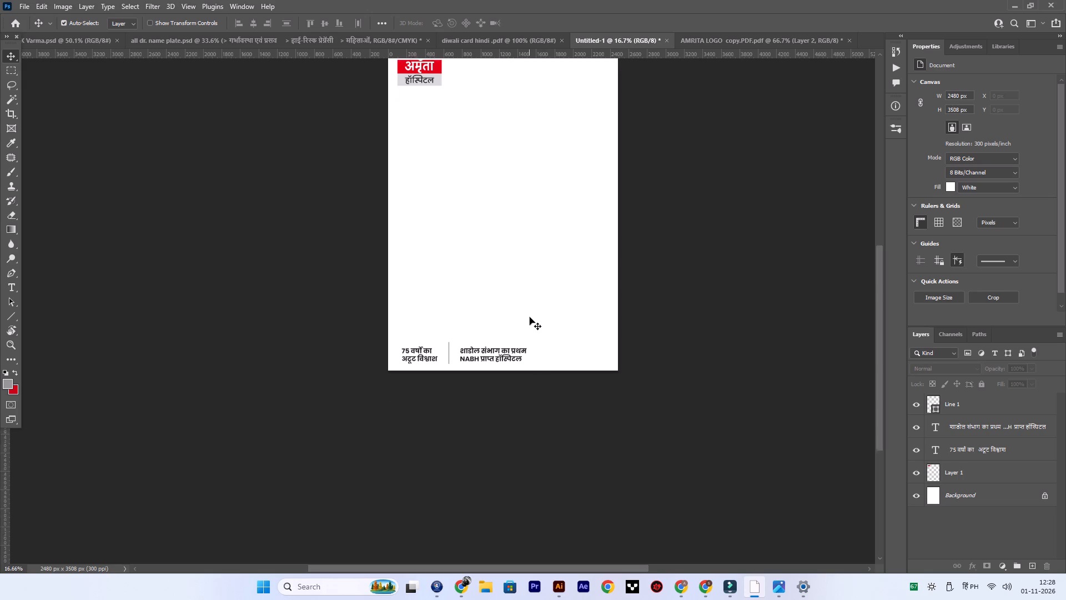
scroll(530, 317, "down", 2)
scroll(529, 317, "up", 7, "alt")
scroll(529, 316, "down", 4, "alt")
scroll(436, 333, "up", 5, "alt")
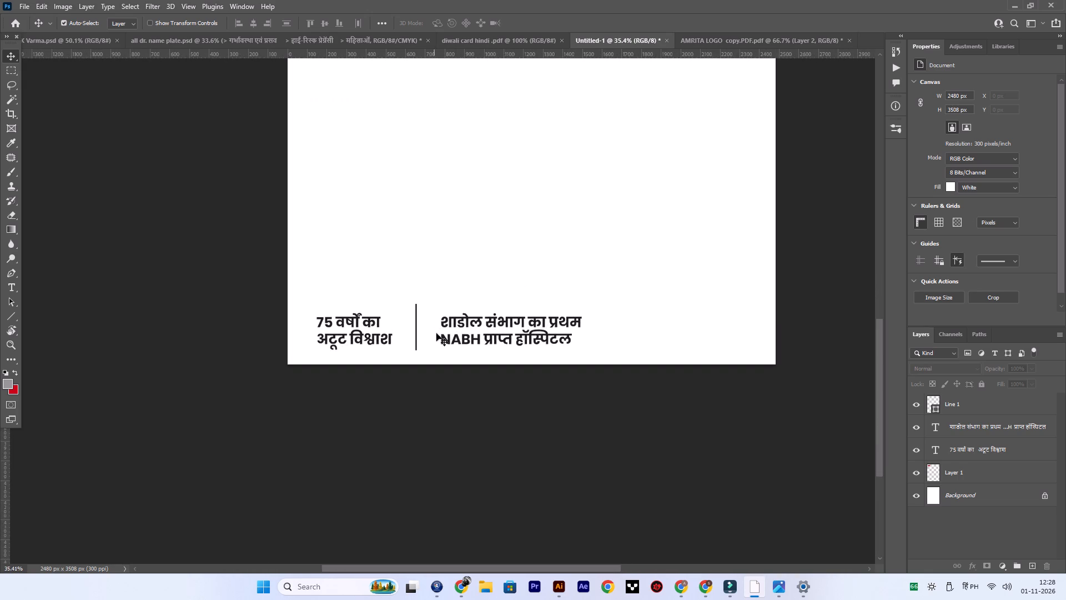
Duplicate the vertical divider and place the copy just after the NABH text block, at the same height, about X 1615 px.
key("space")
left_click_drag(534, 319, 433, 326)
left_click(315, 330)
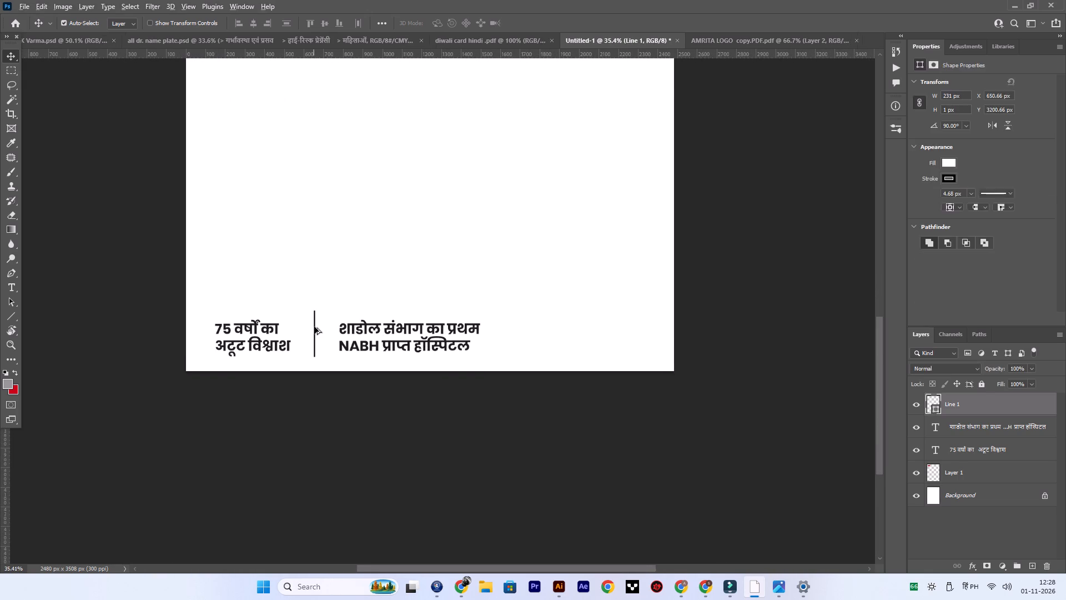
left_click_drag(314, 327, 507, 318, "alt")
Examine the footer's text blocks and two dividers against the whole page.
scroll(396, 318, "down", 4, "alt")
scroll(403, 323, "up", 5)
scroll(372, 314, "down", 2, "alt")
scroll(372, 314, "up", 7)
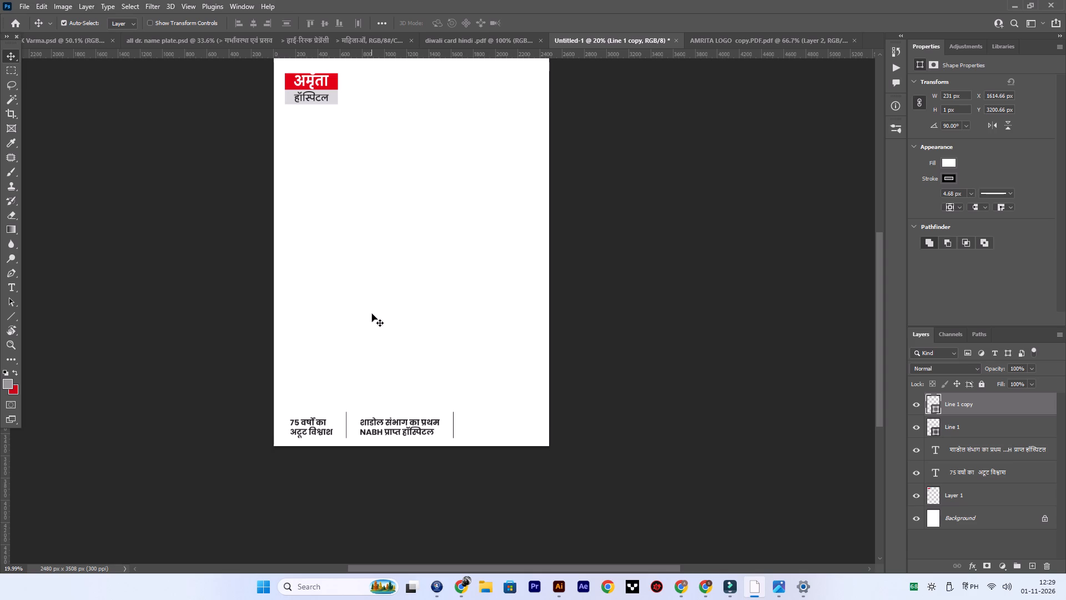
scroll(372, 314, "up", 4)
scroll(372, 314, "down", 1)
scroll(372, 314, "down", 2, "alt")
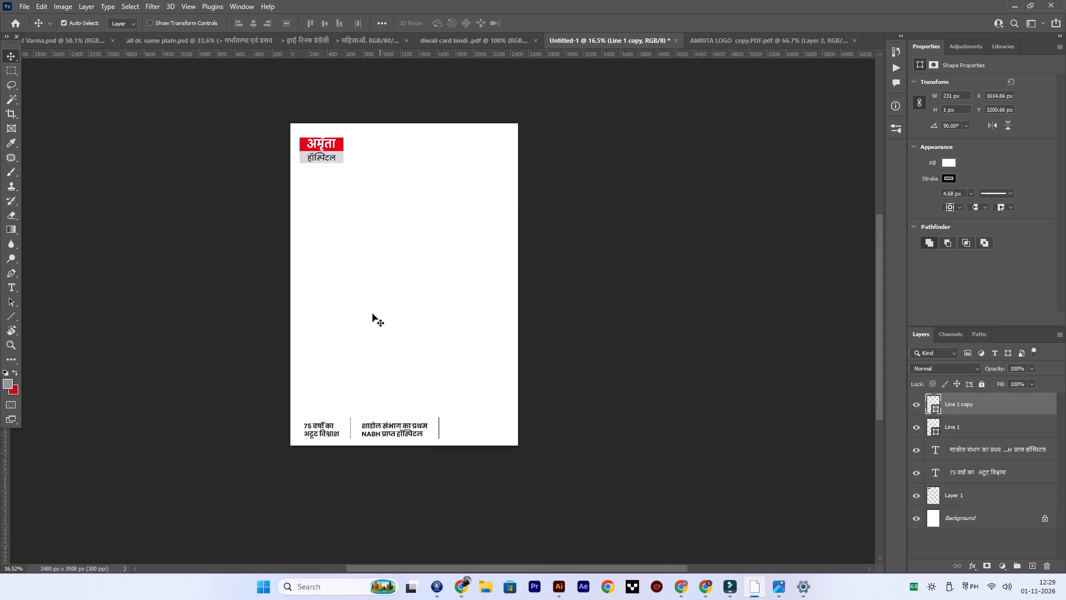
scroll(447, 306, "up", 1, "alt")
scroll(447, 306, "down", 5)
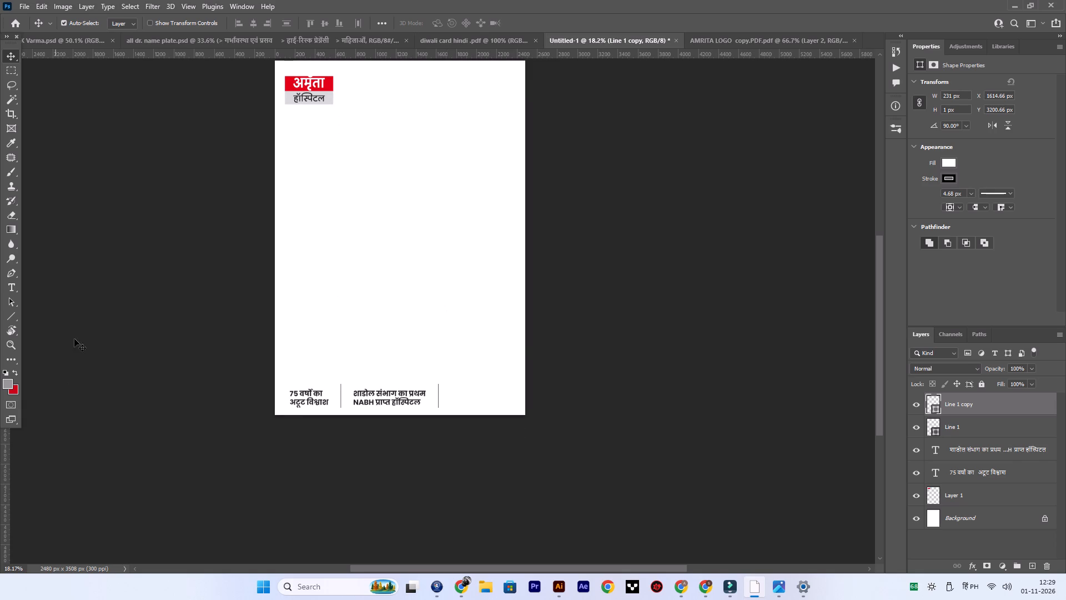
Draw a thin rectangle along the page's bottom edge, spanning its full width, about 2531 px wide and 42 px high.
right_click(7, 319)
left_click(47, 317)
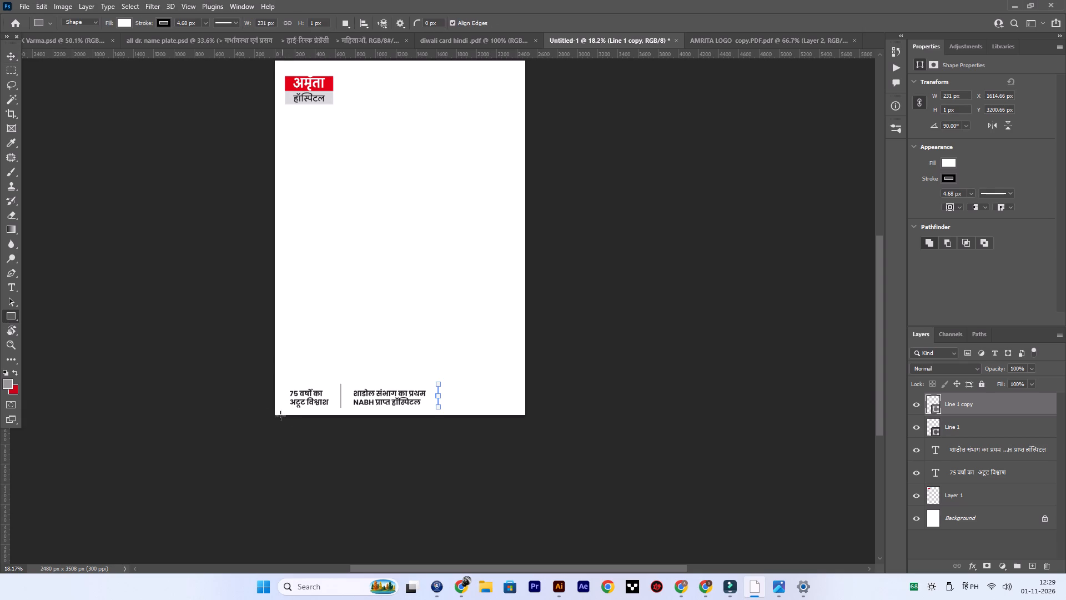
left_click_drag(273, 413, 335, 416)
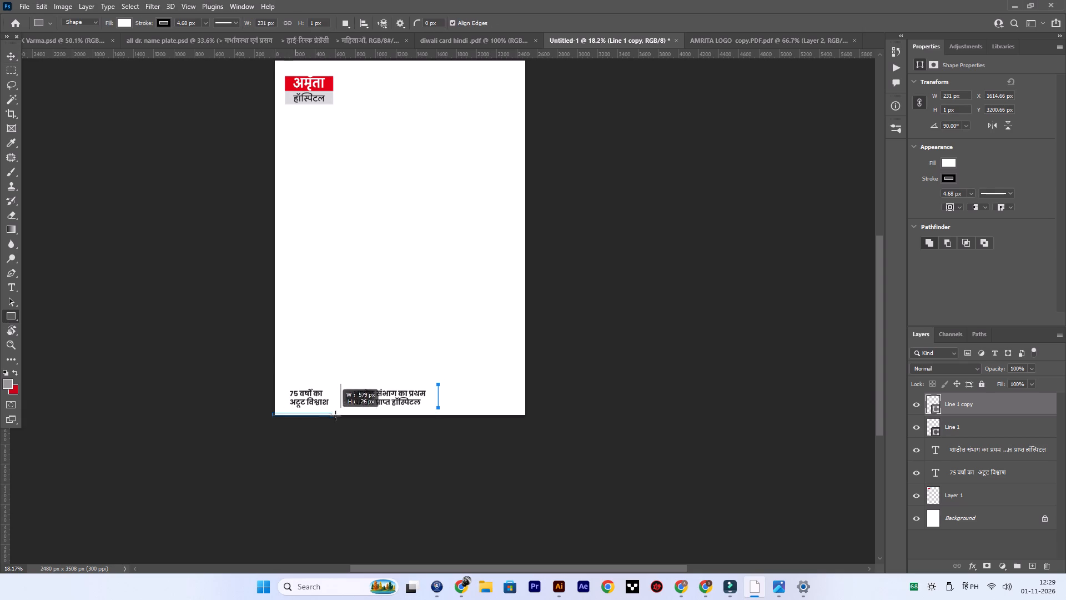
left_click_drag(335, 416, 528, 417)
left_click(15, 71)
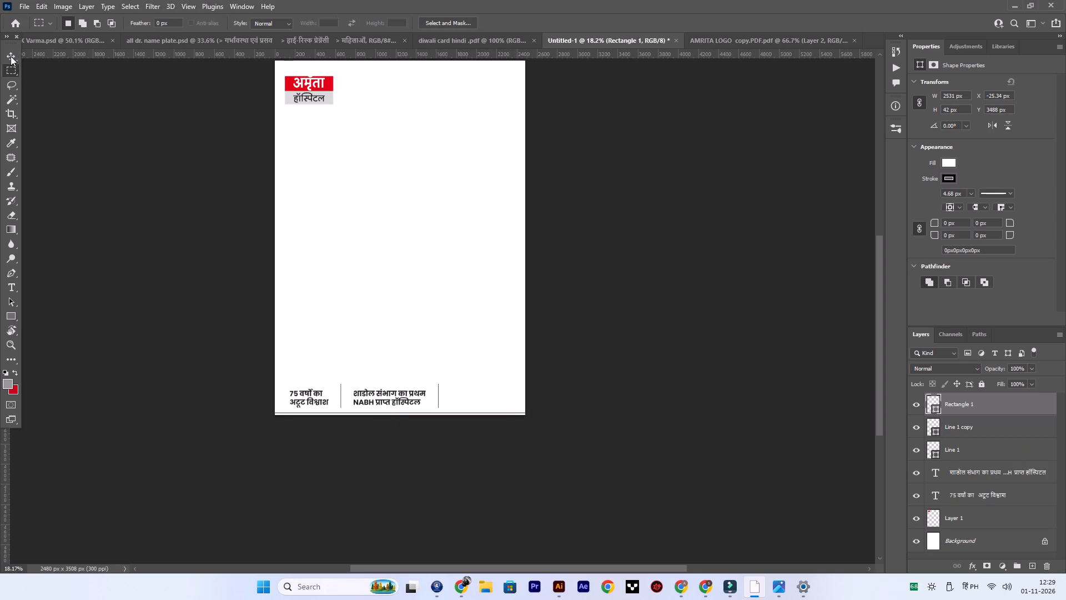
left_click(11, 53)
Give the thin bottom rectangle a bright red fill and no stroke.
left_click(953, 166)
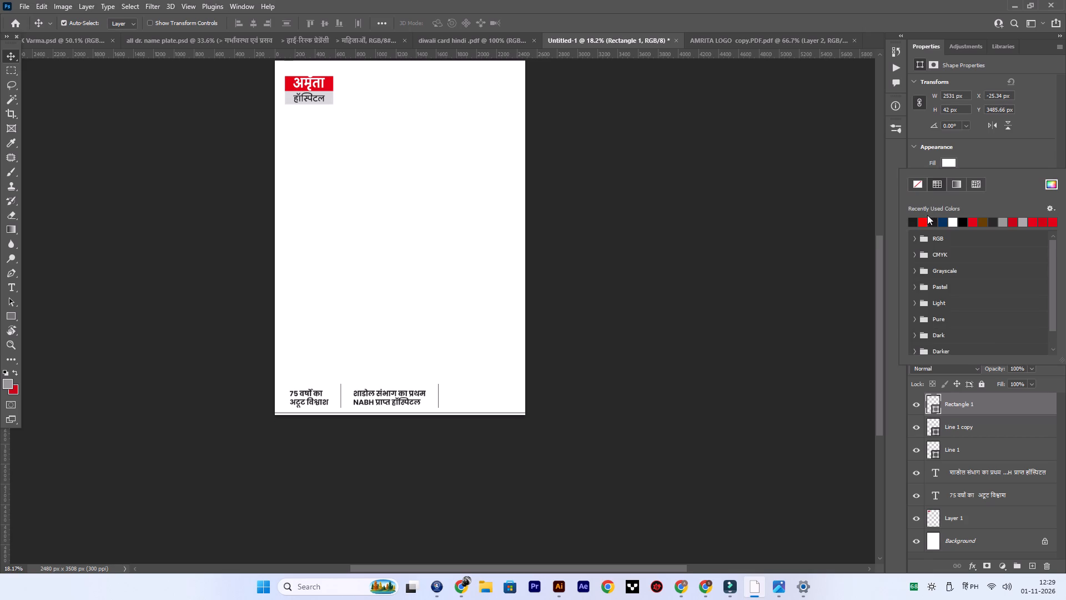
left_click(922, 221)
left_click(802, 236)
scroll(466, 428, "up", 11, "alt")
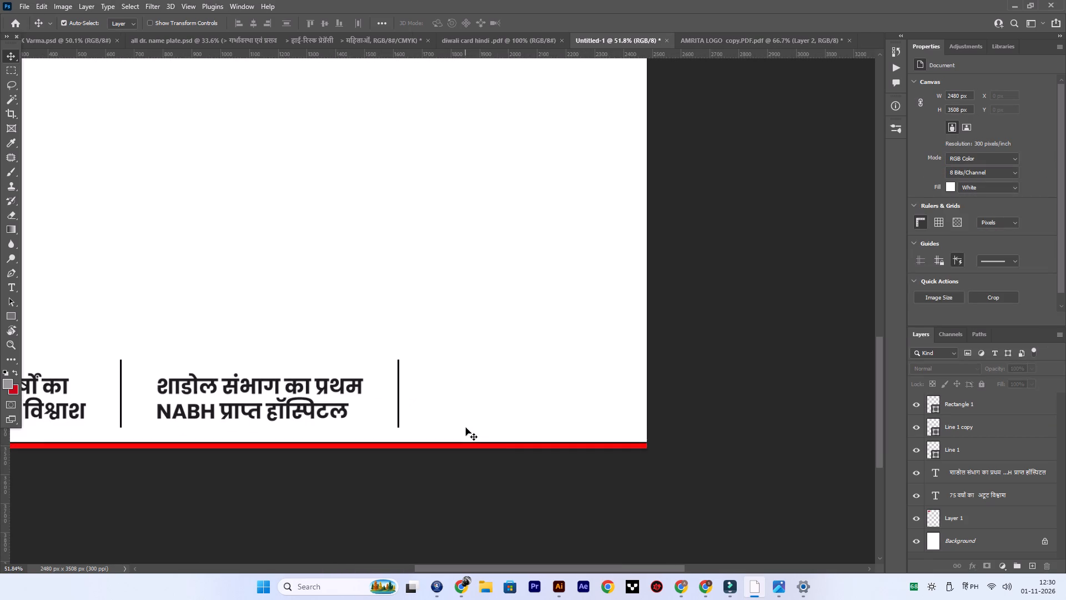
left_click(494, 446)
left_click(941, 176)
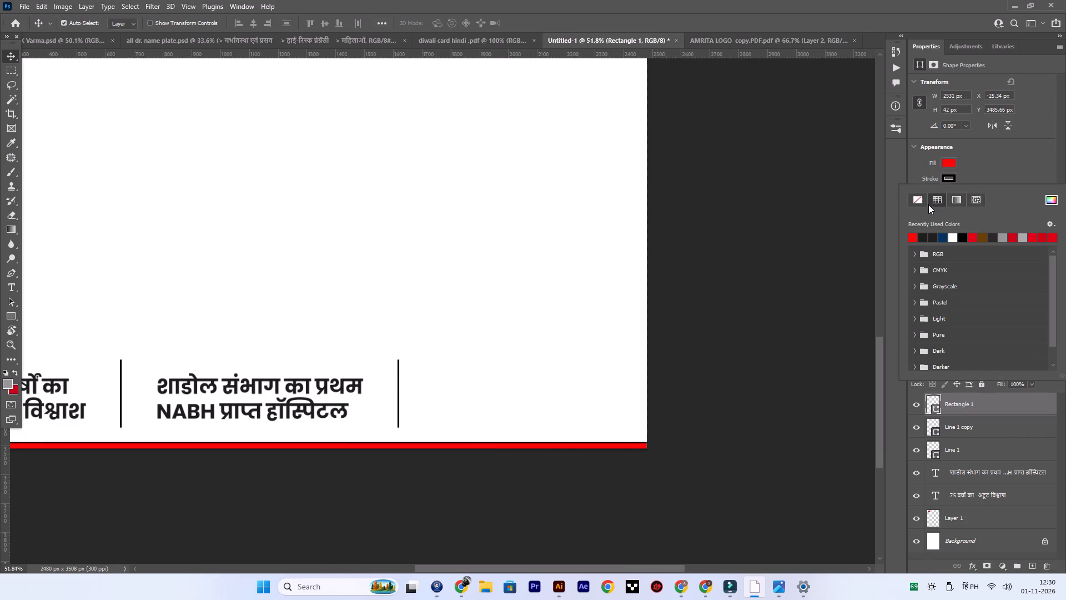
left_click(923, 203)
left_click(693, 277)
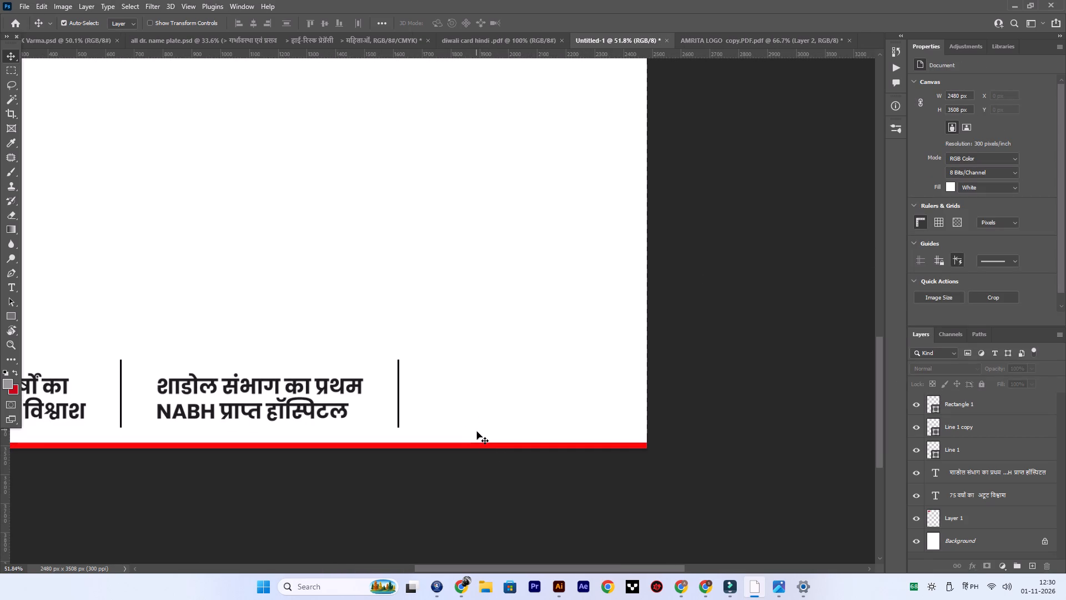
Nudge the red bottom strip upward to Y 3480 px.
key("Up")
key("Up")
key("Up")
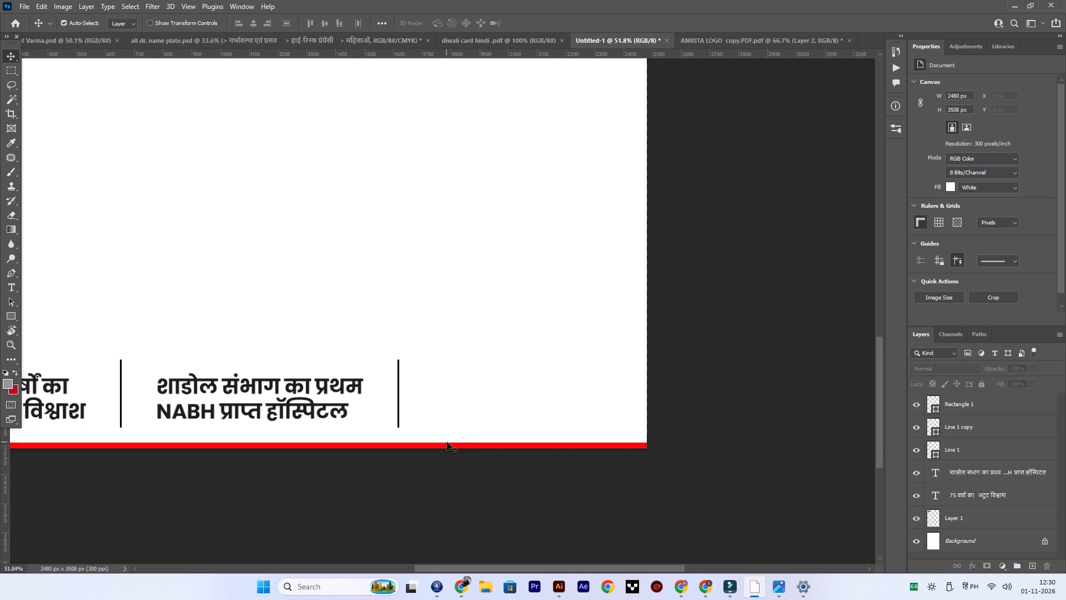
left_click(450, 448)
key("Up")
key("Up")
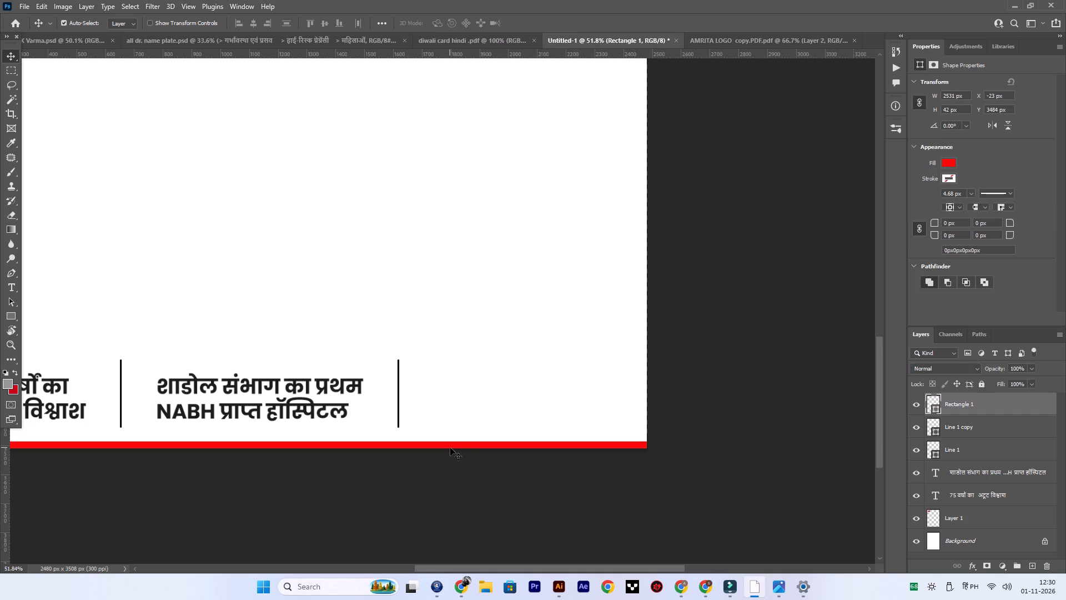
key("Up")
key("Up")
Examine the whole page layout, including the logo, the footer text with dividers and the red bottom strip.
scroll(447, 417, "down", 5, "alt")
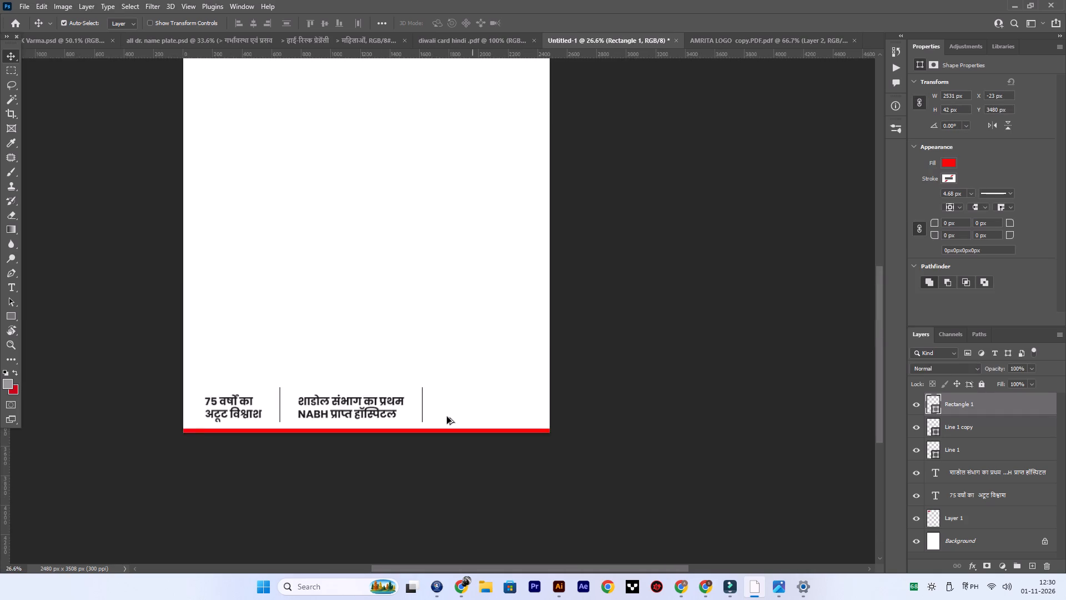
scroll(447, 417, "down", 4, "alt")
scroll(446, 414, "up", 5)
scroll(427, 398, "down", 1, "alt")
key("space")
left_click_drag(394, 368, 415, 367)
scroll(414, 371, "up", 2)
scroll(410, 371, "up", 2, "alt")
scroll(410, 371, "down", 1, "alt")
key("space")
key("space")
key("space")
left_click_drag(393, 349, 398, 360)
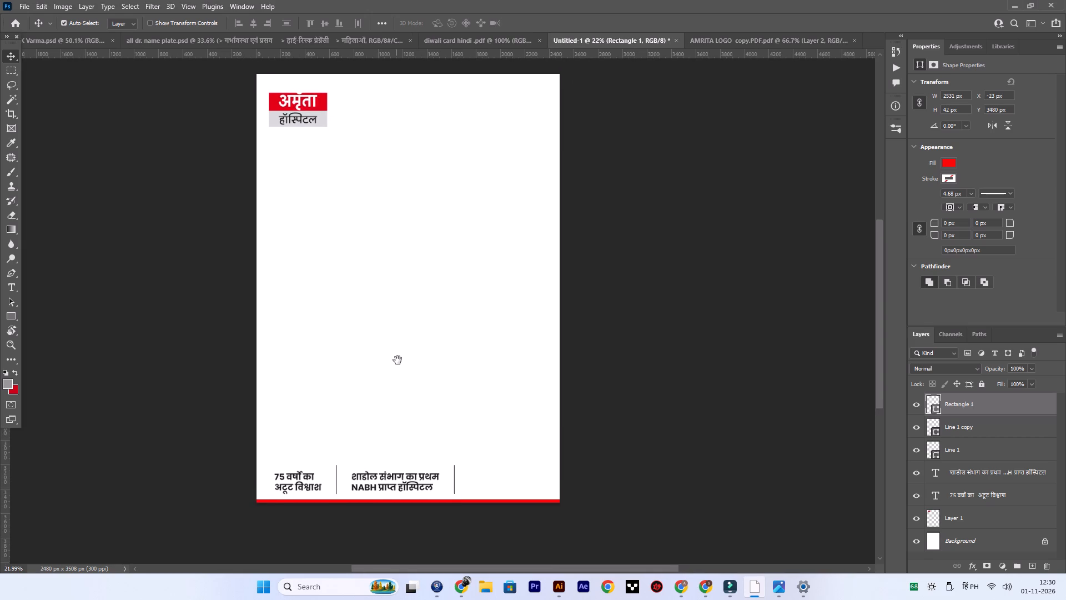
left_click_drag(398, 360, 398, 361)
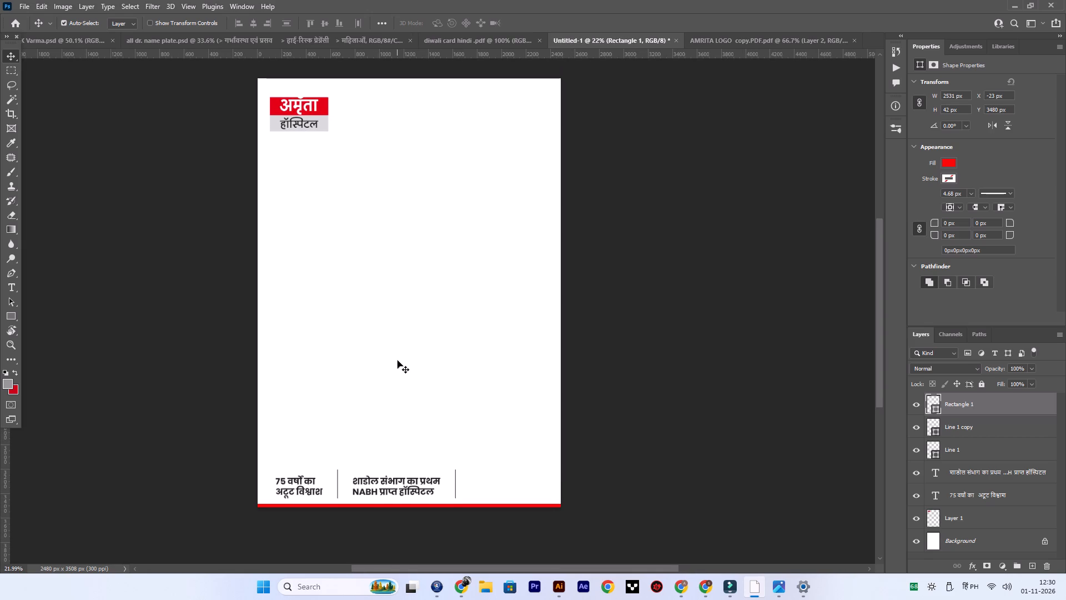
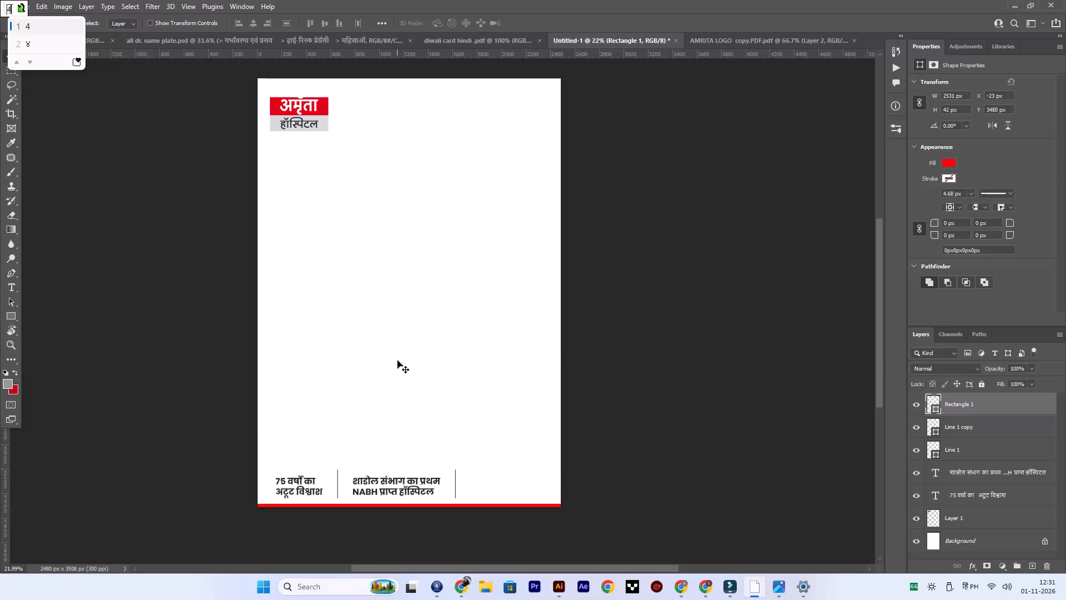
Delete the red bottom strip and the second divider line from the page's footer, leaving no layer selected.
key("BackSpace")
key("BackSpace")
key("BackSpace")
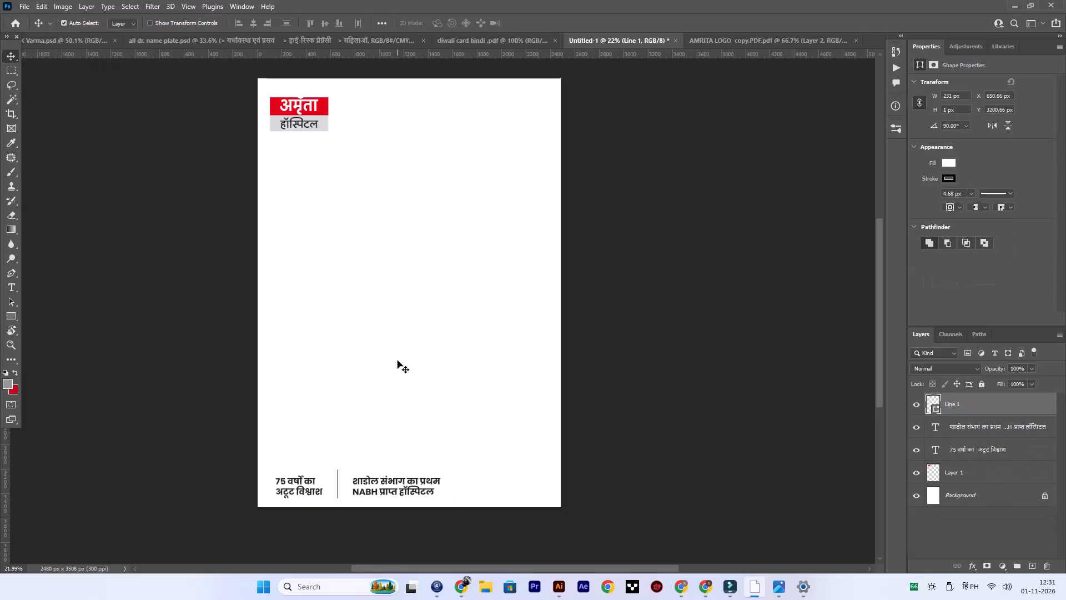
left_click(12, 52)
left_click(181, 226)
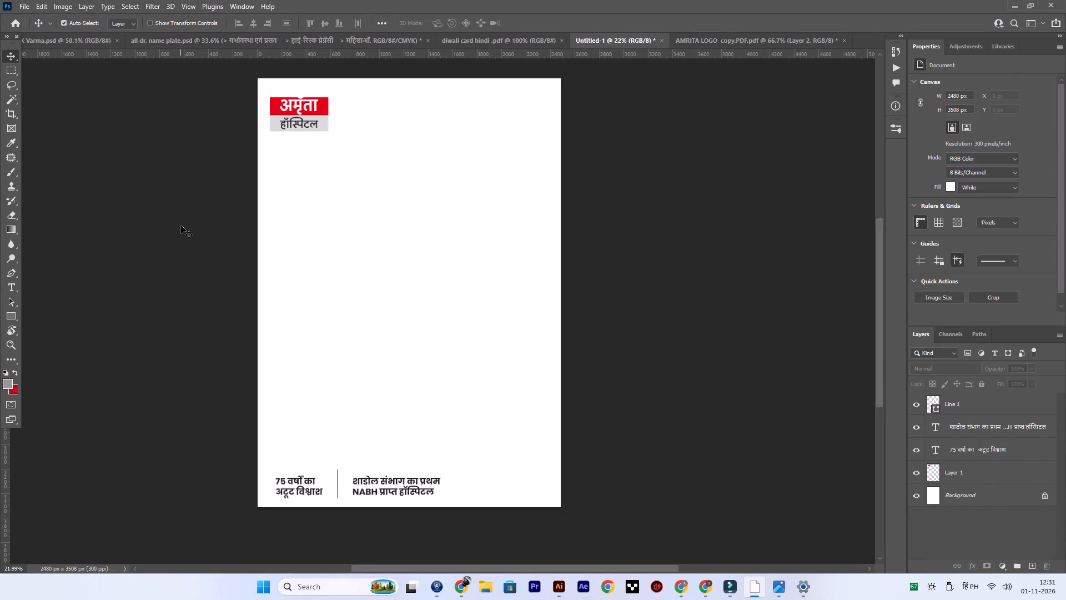
Close the AMRITA LOGO copy.PDF document without saving its changes.
scroll(181, 226, "up", 2)
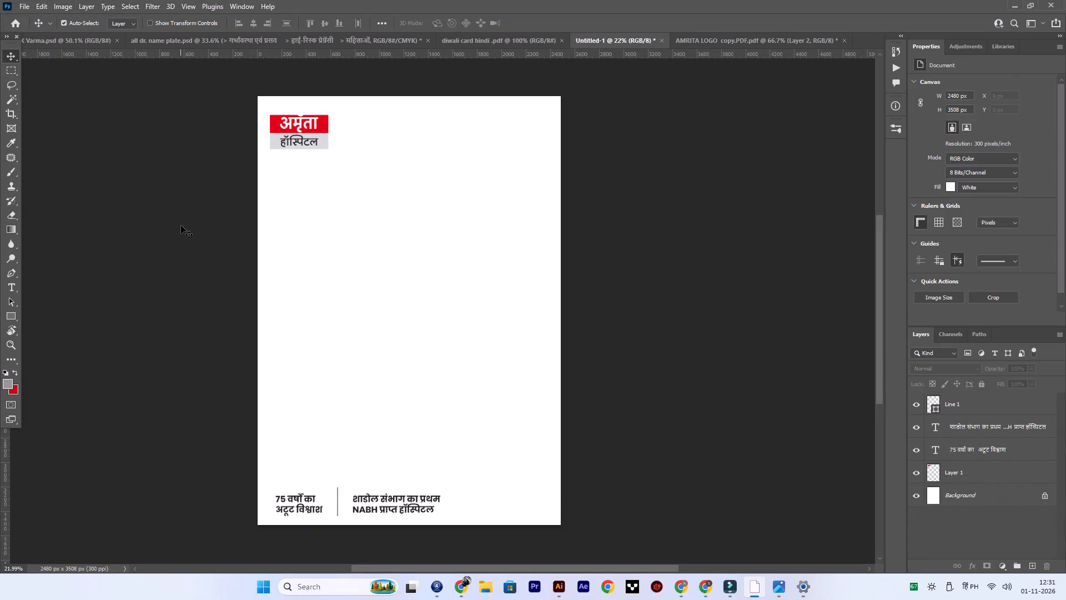
left_click(250, 41)
left_click(62, 34)
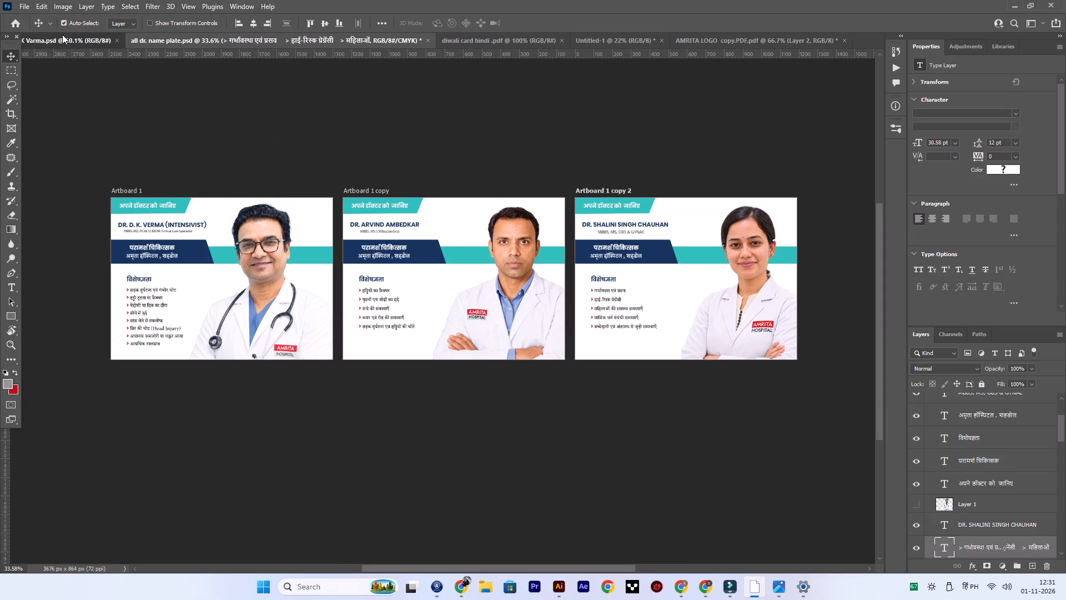
left_click(590, 39)
left_click(720, 36)
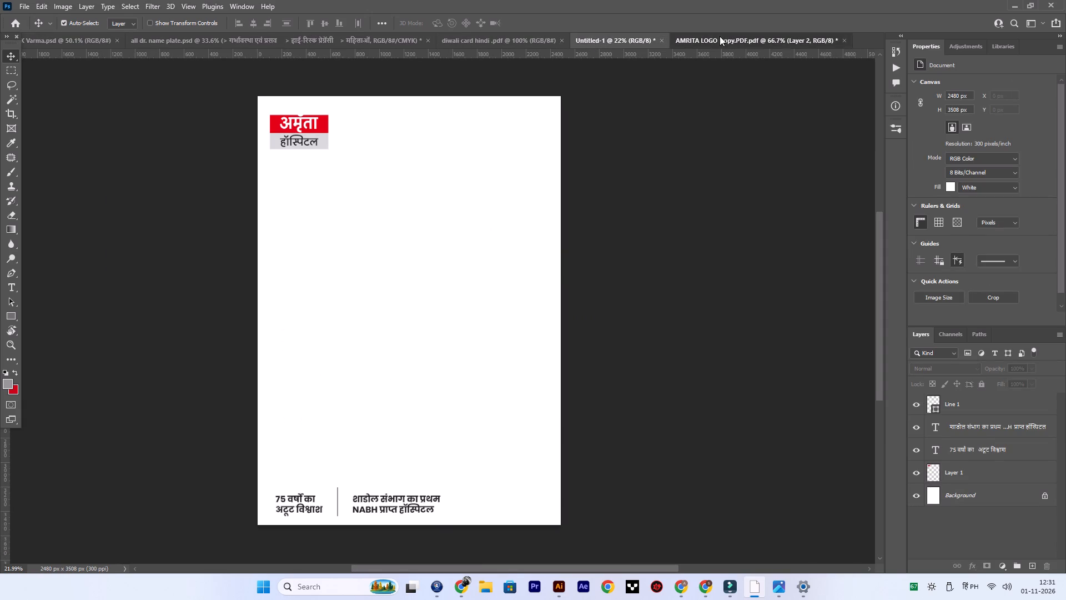
left_click(841, 39)
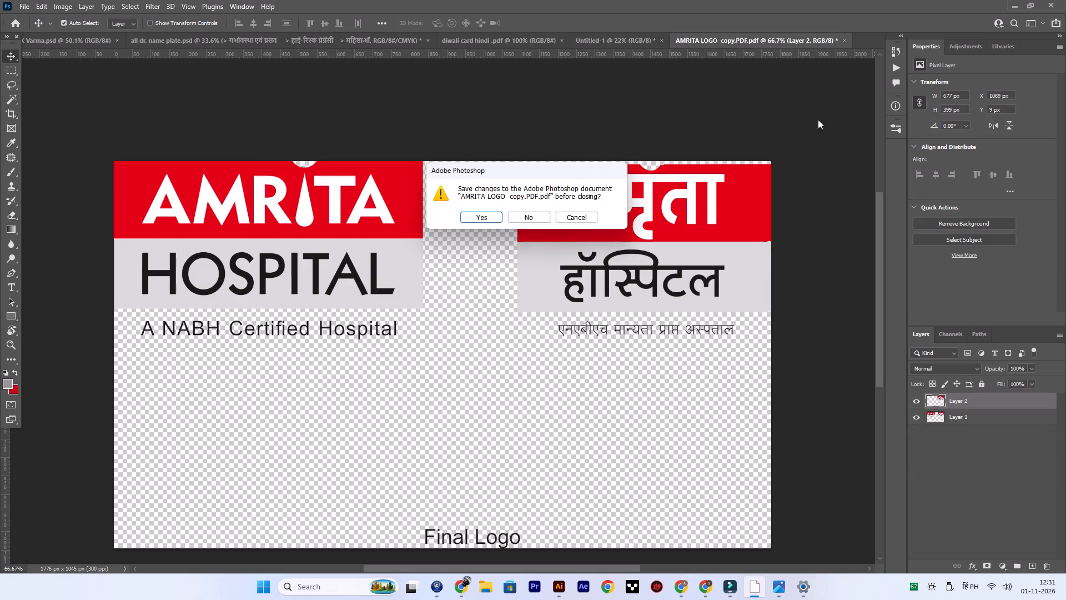
left_click(526, 214)
Start opening a file from the Downloads folder and look through its recent files, from yesterday back to mid-October, returning to the newest.
scroll(539, 194, "up", 2)
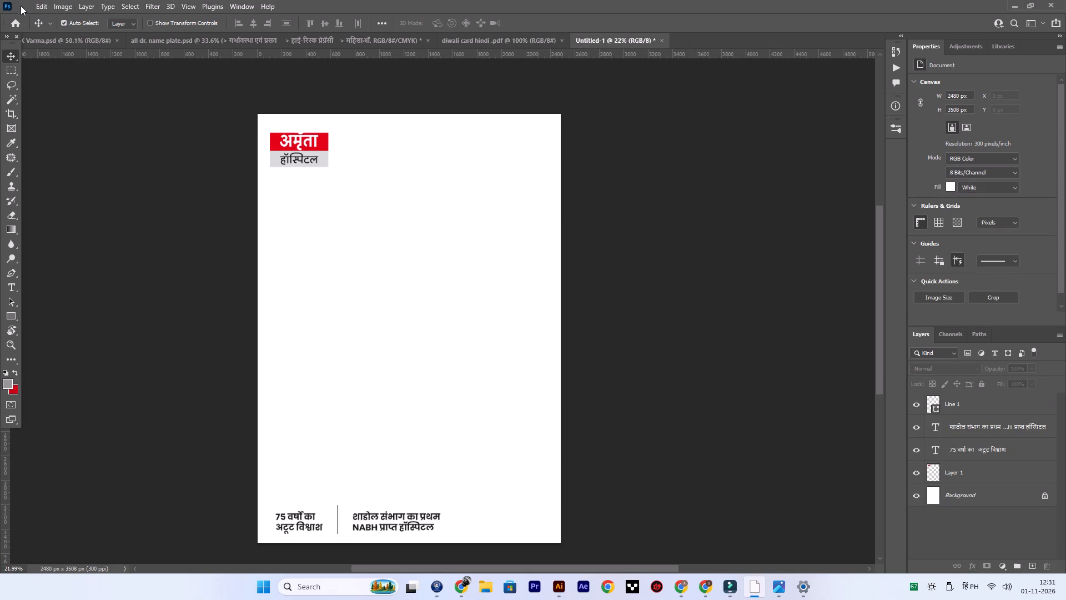
left_click(23, 5)
left_click(44, 31)
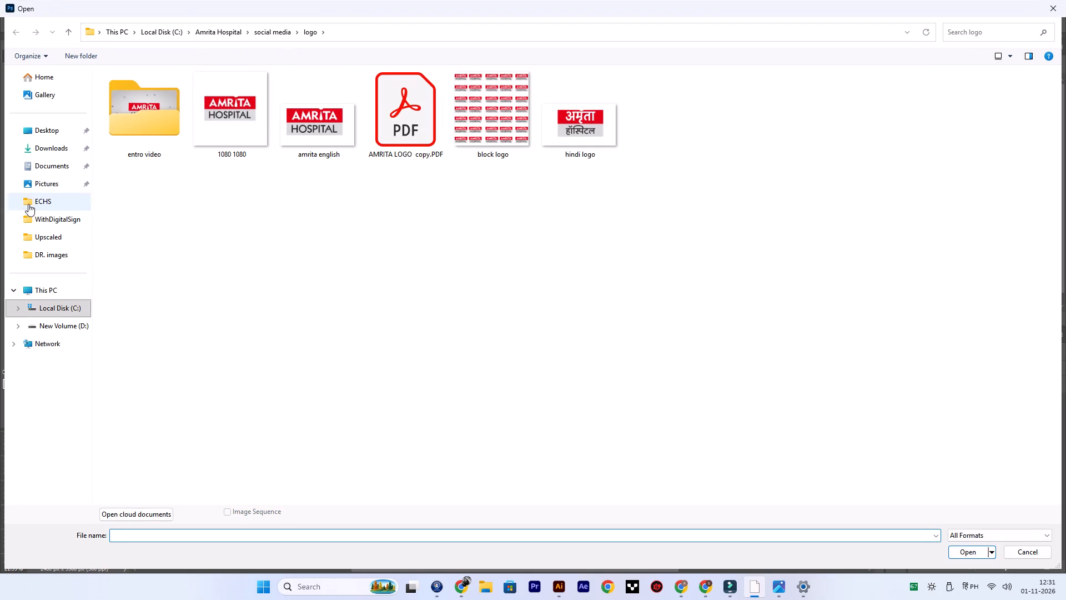
left_click(48, 151)
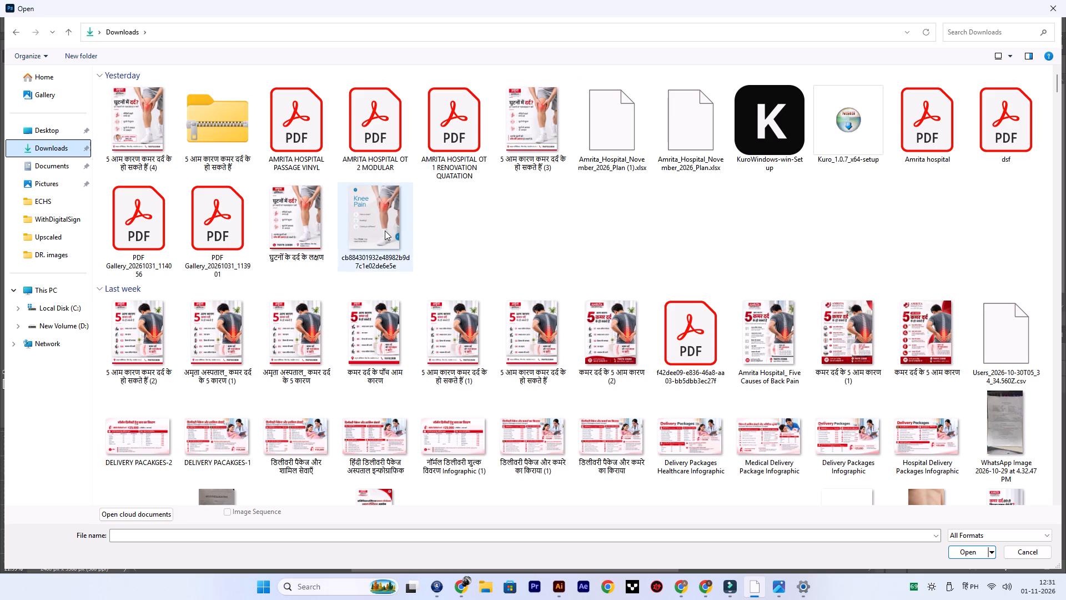
scroll(385, 231, "down", 4)
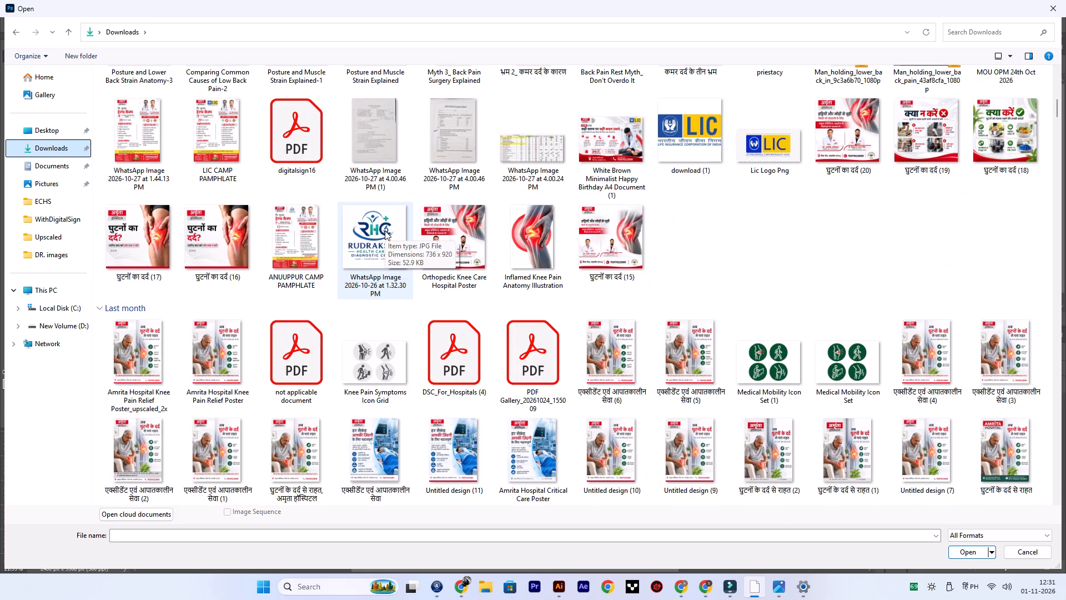
scroll(385, 231, "down", 2)
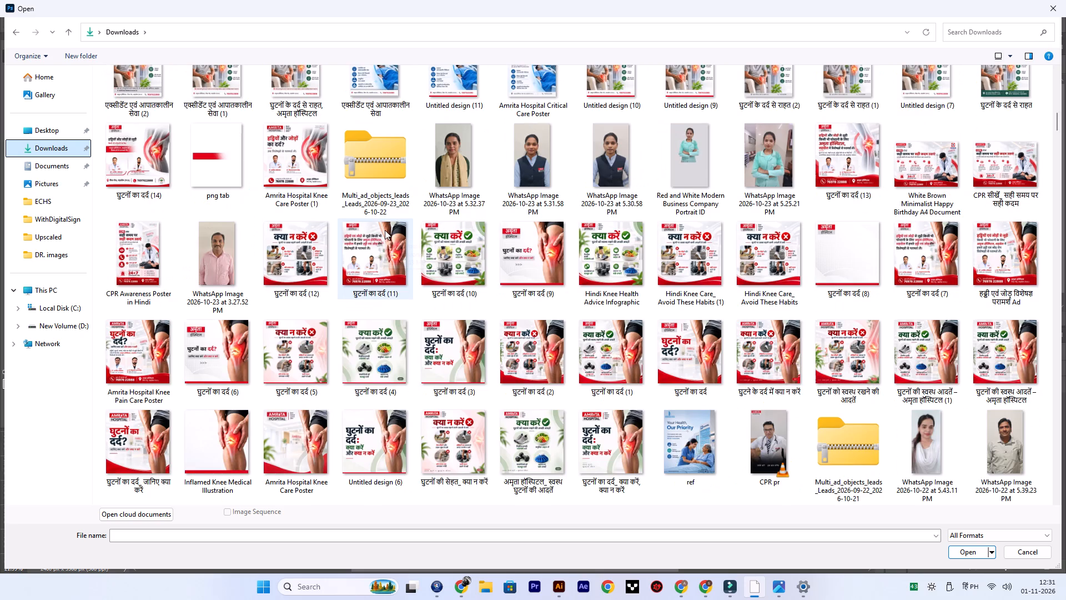
scroll(385, 230, "down", 8)
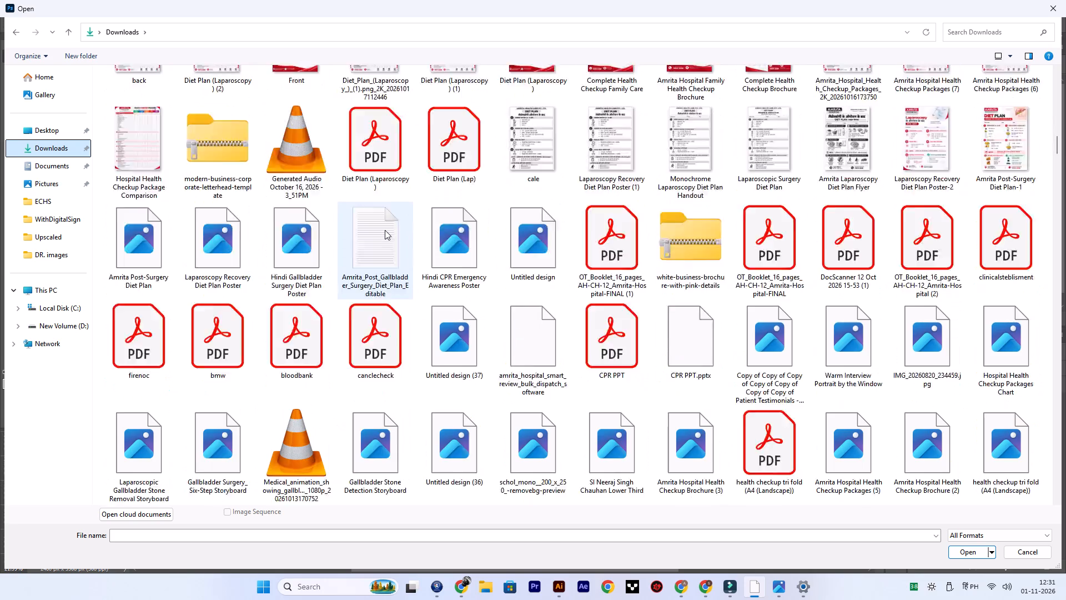
scroll(385, 230, "up", 4)
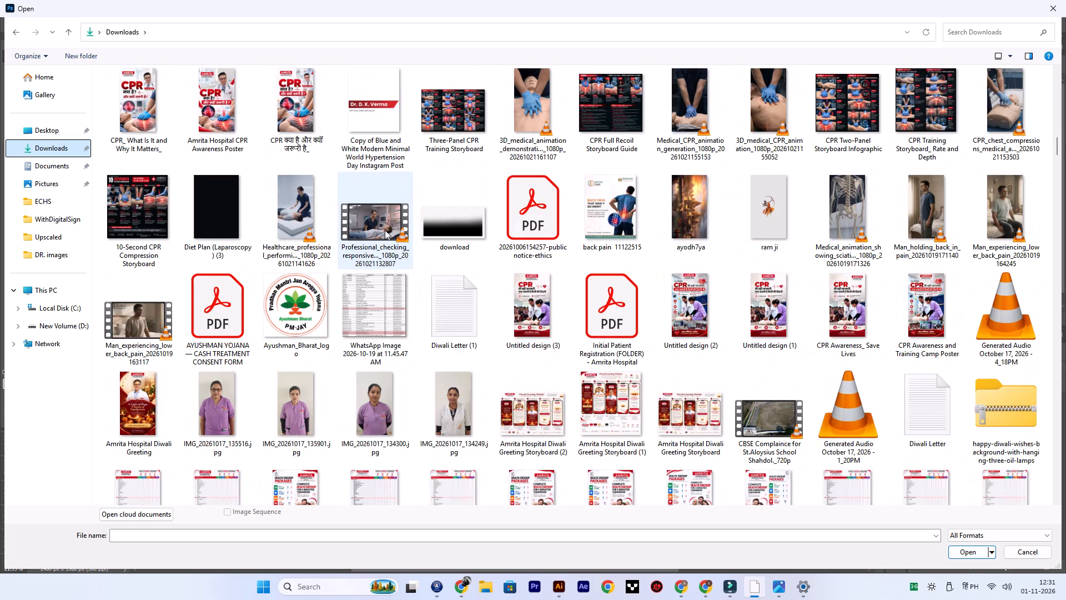
scroll(385, 230, "up", 2)
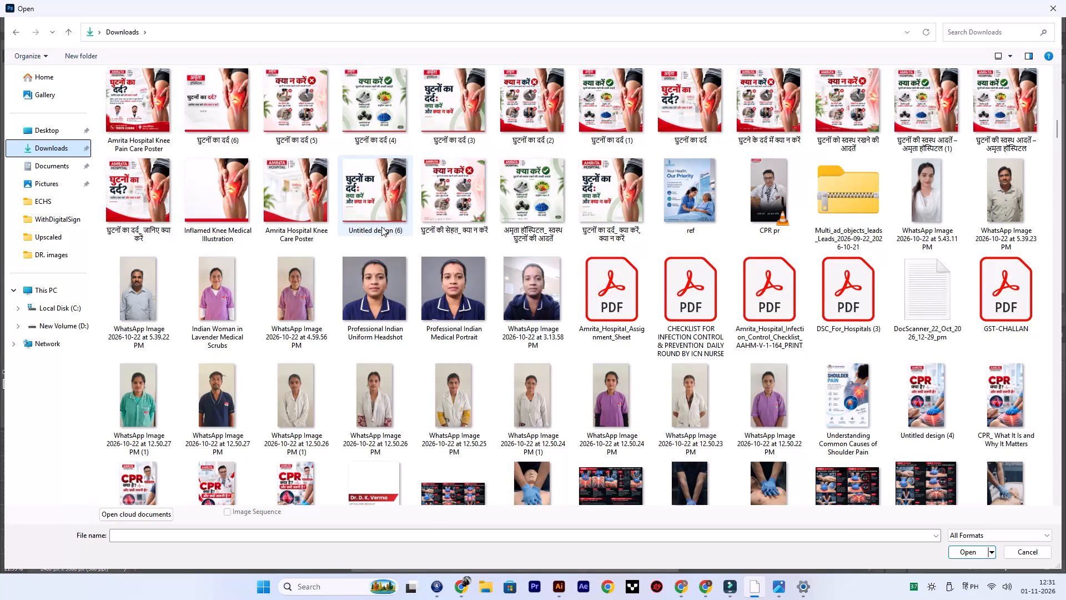
scroll(381, 227, "up", 10)
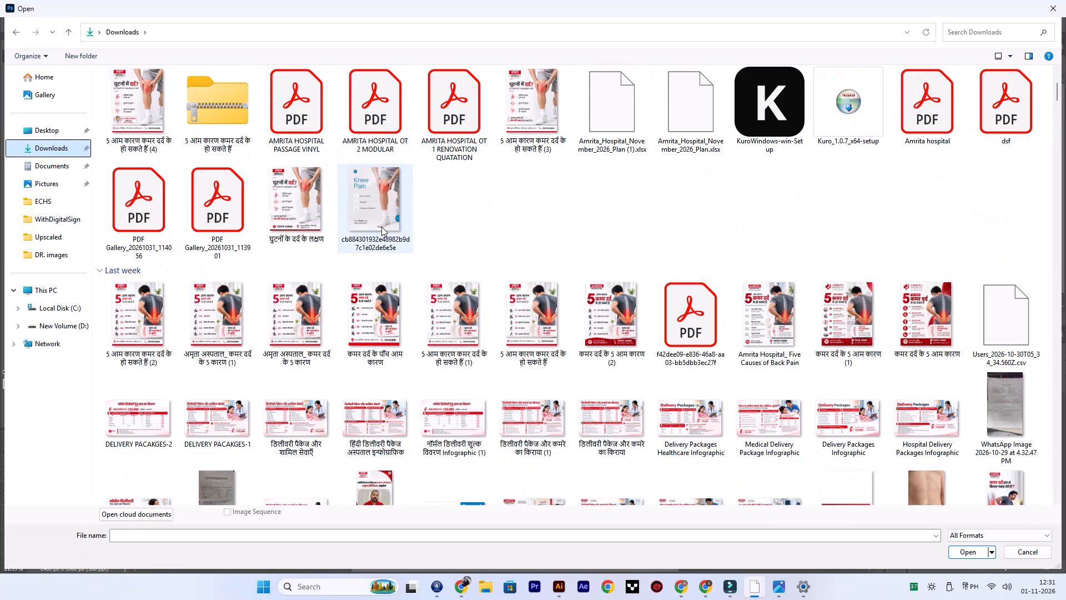
scroll(381, 227, "up", 12)
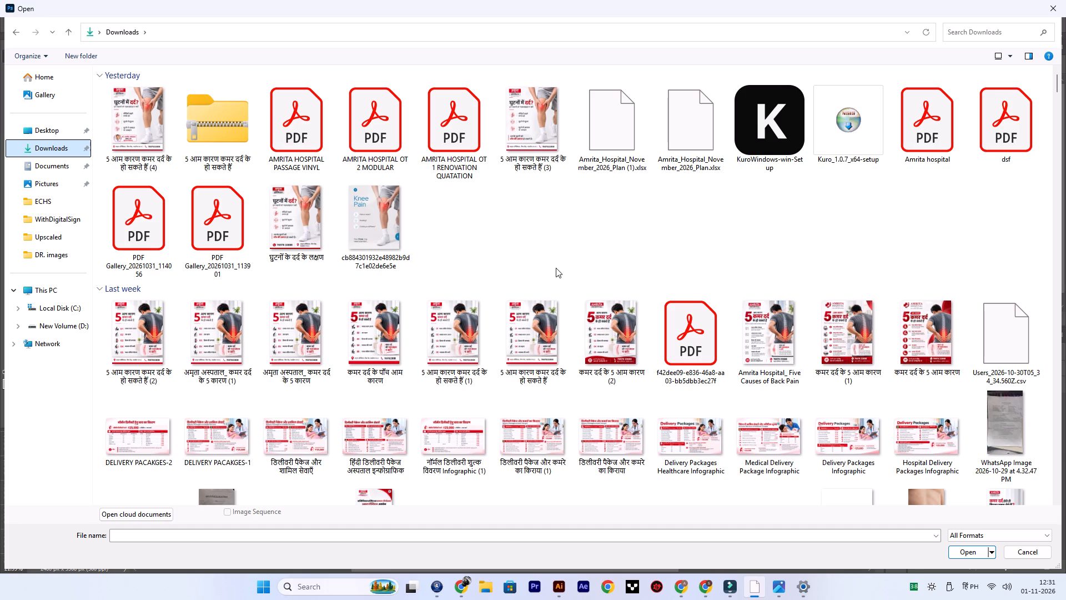
Look through the Downloads folder from the newest files down to the oldest ones for a file to open.
scroll(556, 268, "down", 5)
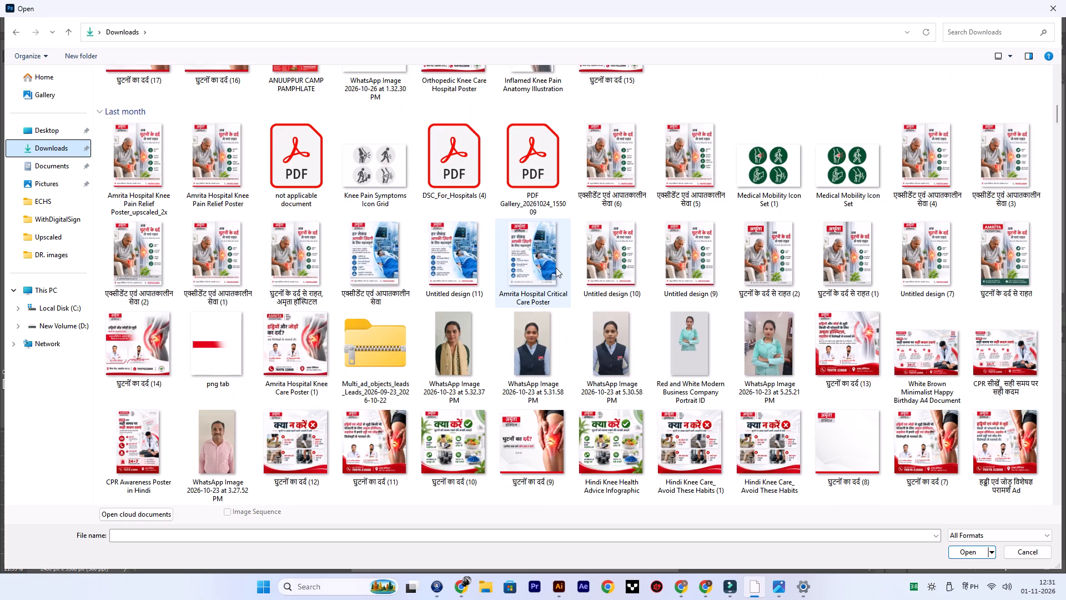
scroll(556, 268, "down", 12)
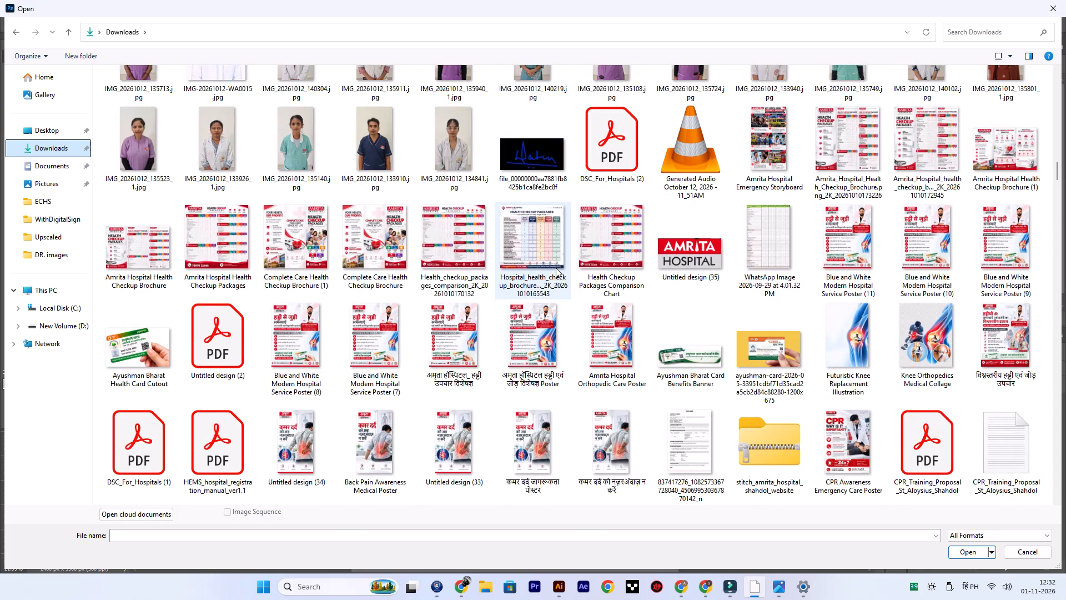
scroll(556, 268, "down", 4)
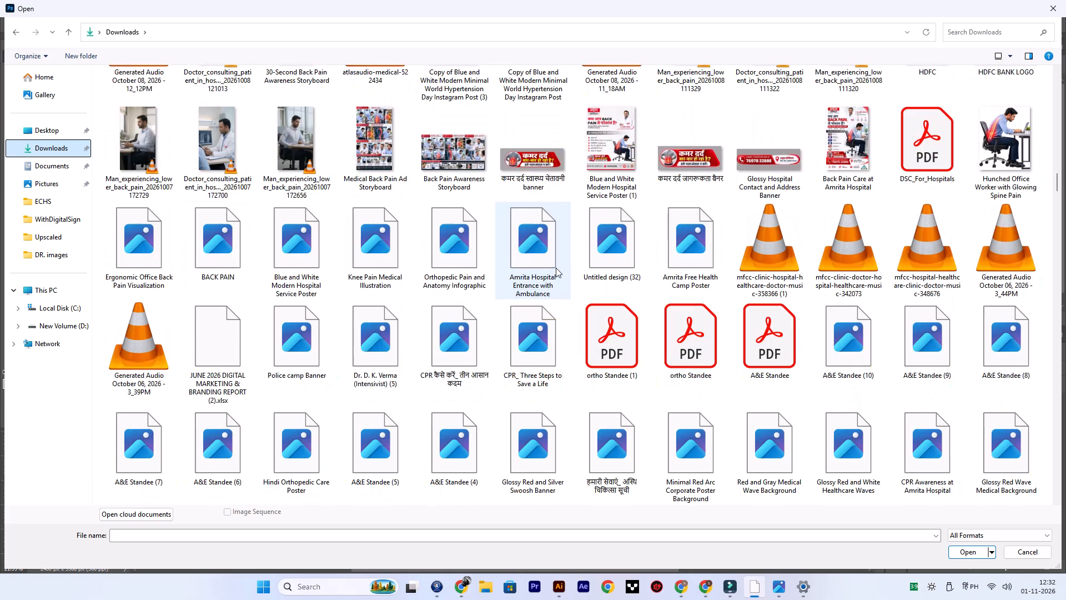
scroll(556, 268, "down", 7)
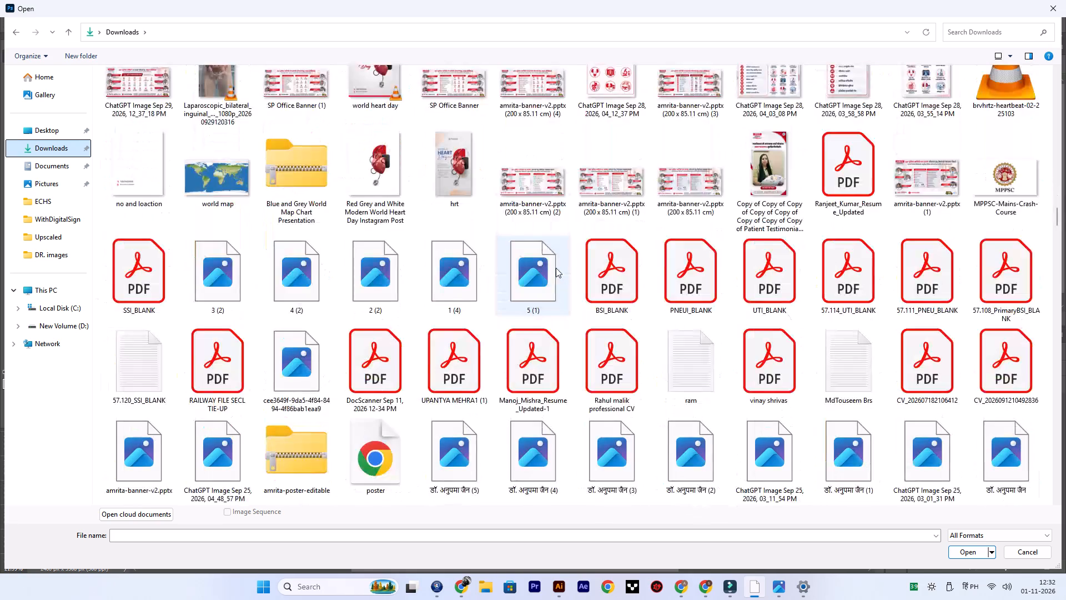
scroll(556, 268, "down", 11)
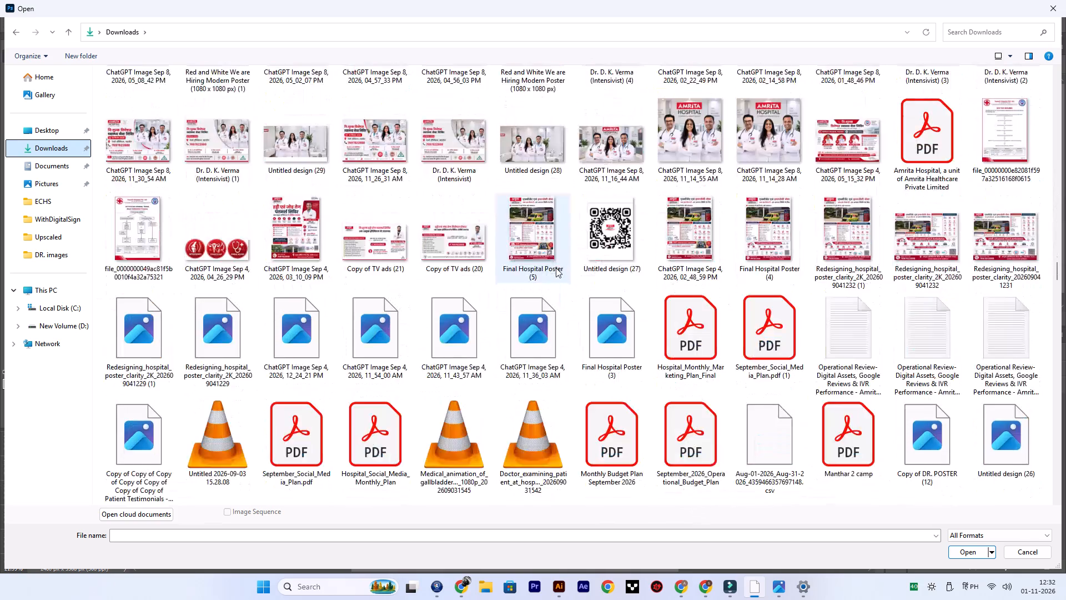
scroll(556, 268, "down", 9)
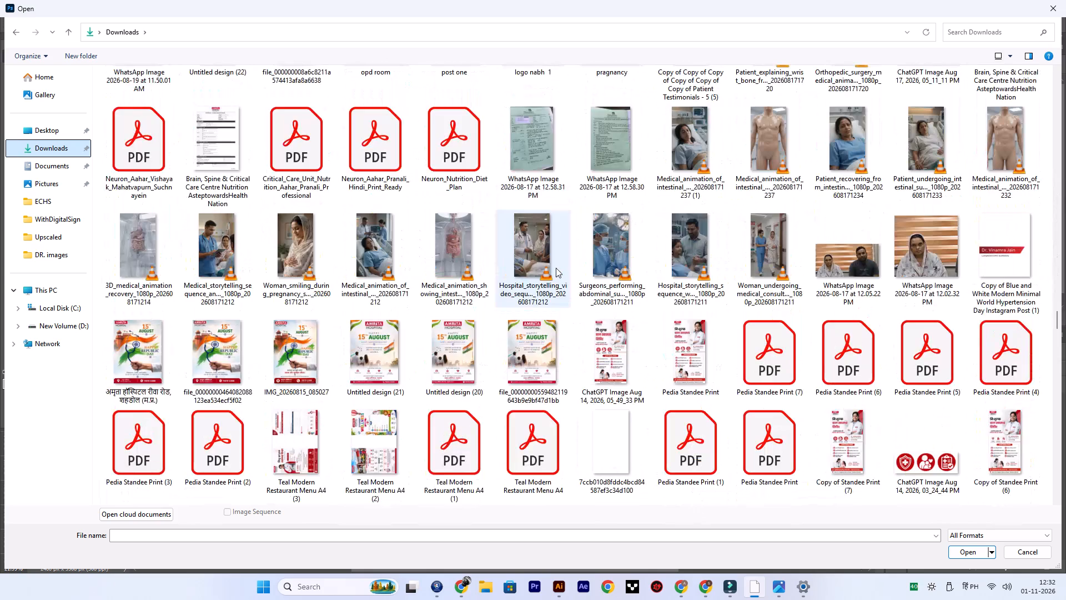
scroll(556, 268, "down", 5)
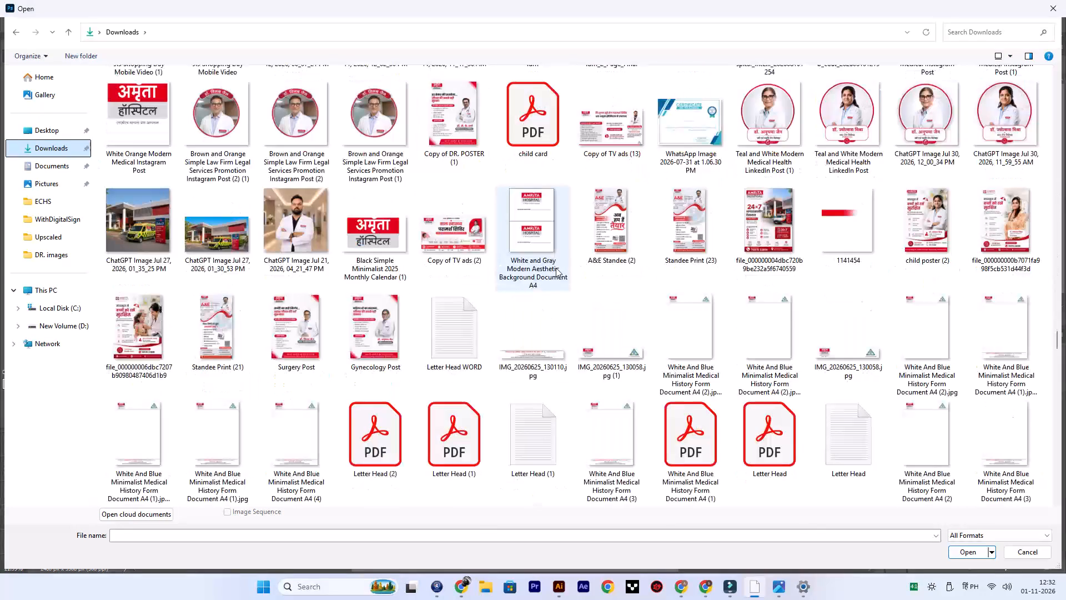
scroll(556, 268, "down", 7)
scroll(556, 267, "up", 4)
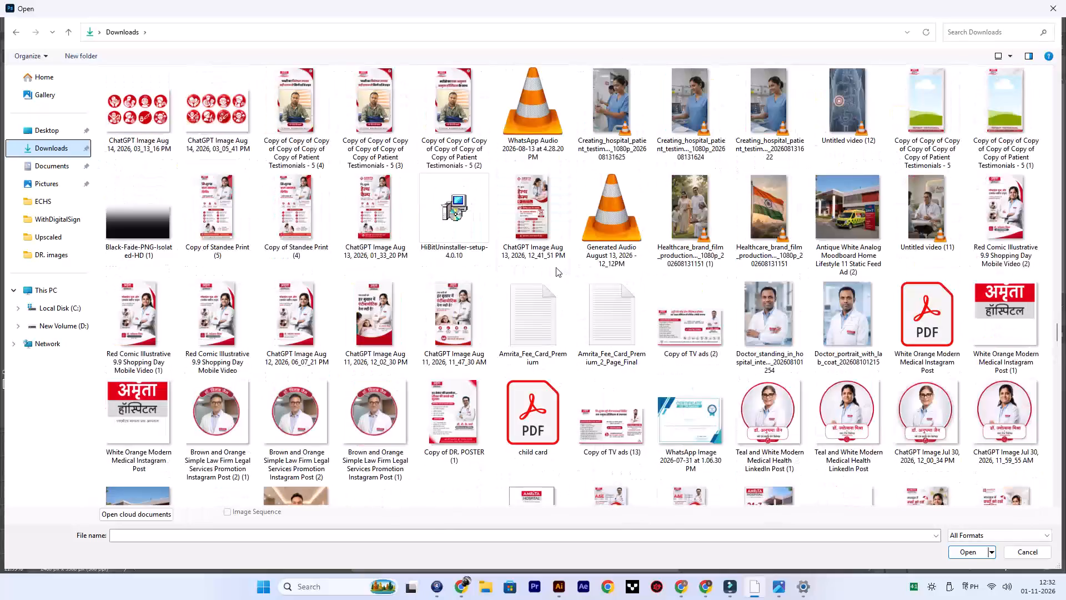
scroll(556, 267, "down", 8)
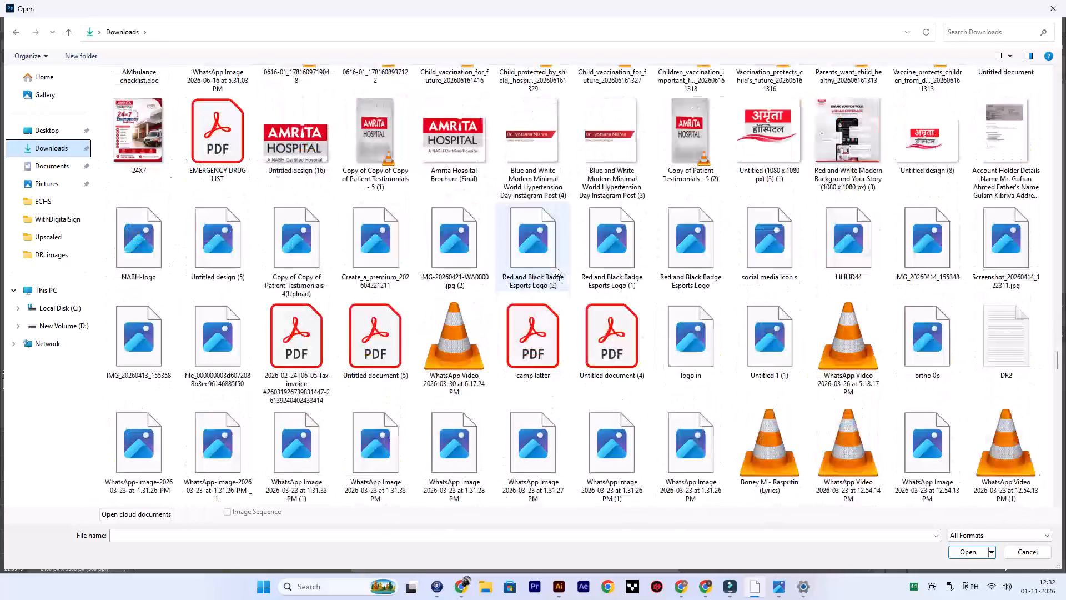
scroll(556, 267, "down", 6)
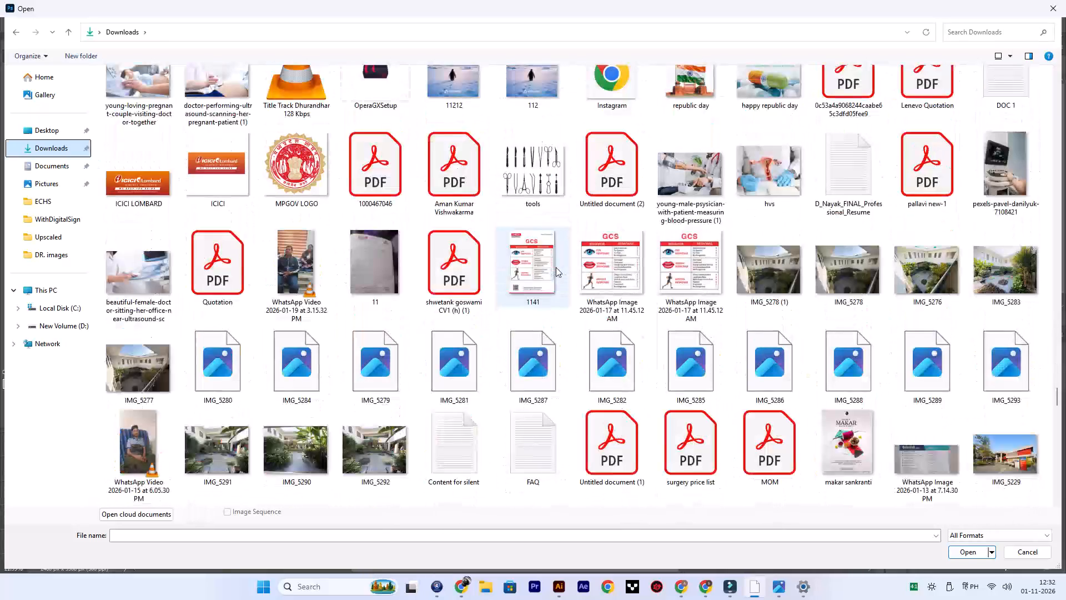
scroll(556, 267, "down", 6)
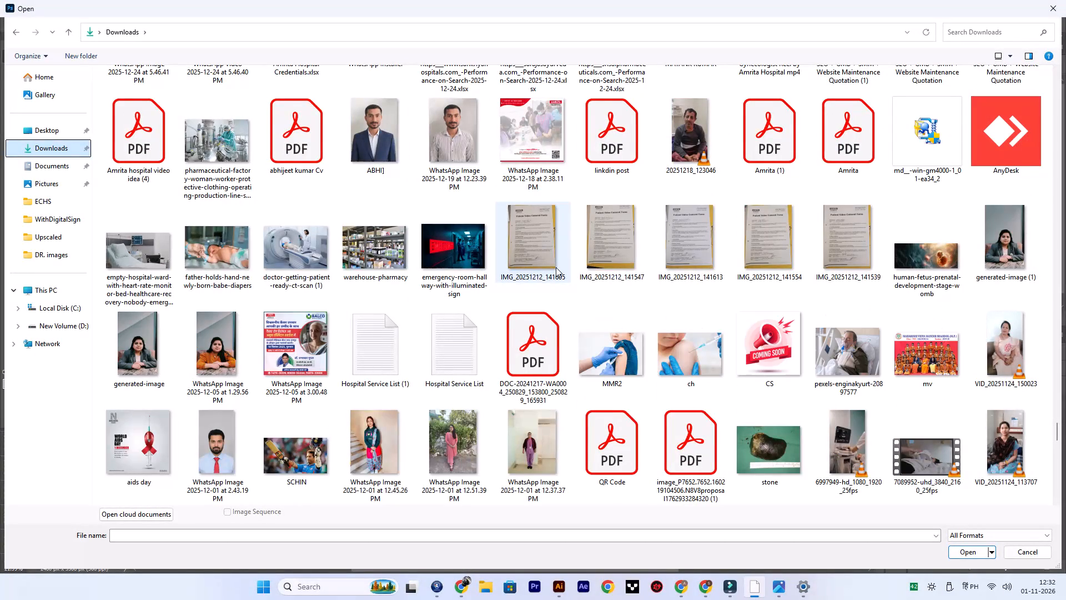
scroll(556, 267, "down", 4)
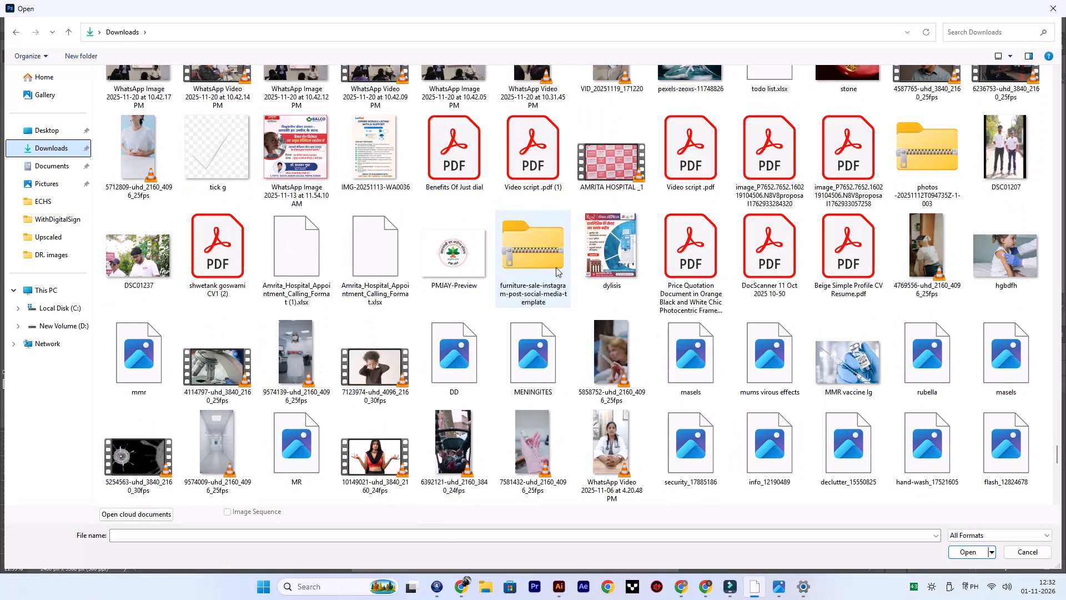
scroll(556, 267, "down", 7)
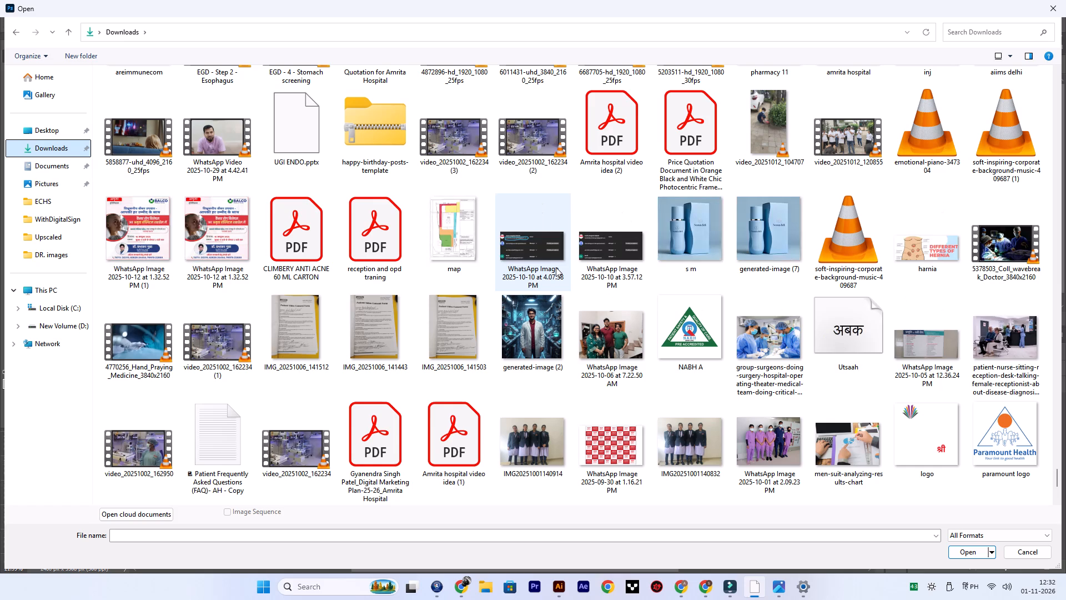
scroll(556, 267, "down", 7)
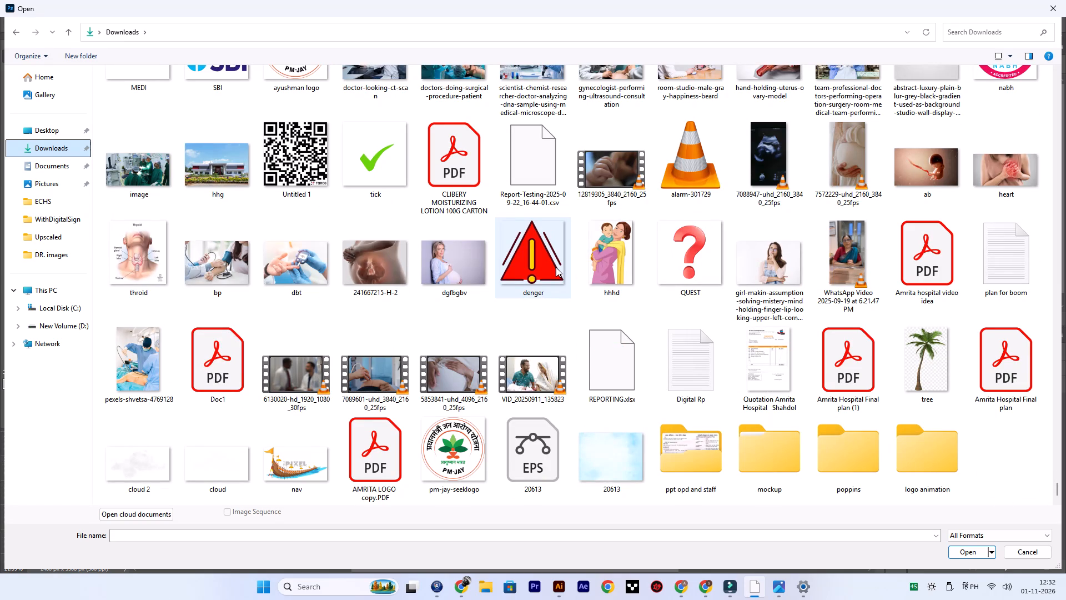
Look back through the Downloads folder from the oldest files up to last week's for a file to open.
scroll(556, 267, "up", 18)
scroll(556, 267, "up", 3)
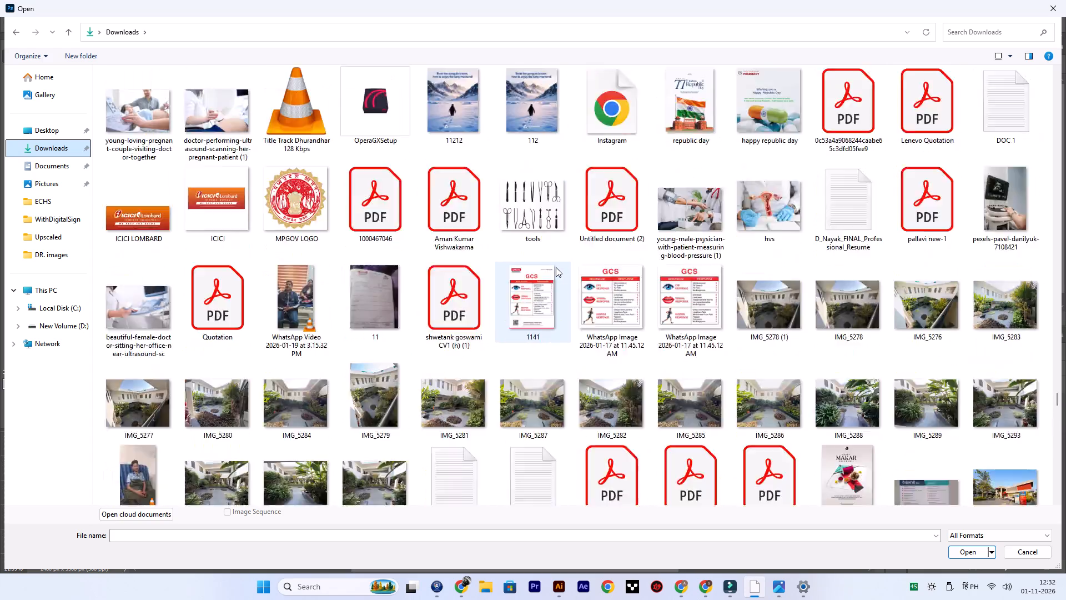
scroll(556, 267, "up", 8)
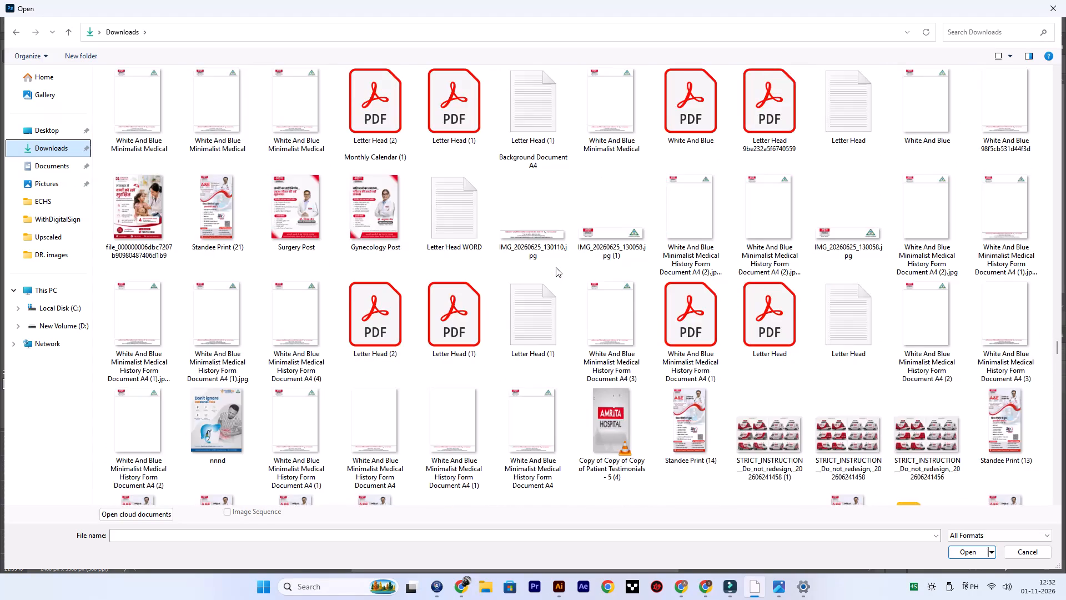
scroll(556, 267, "up", 7)
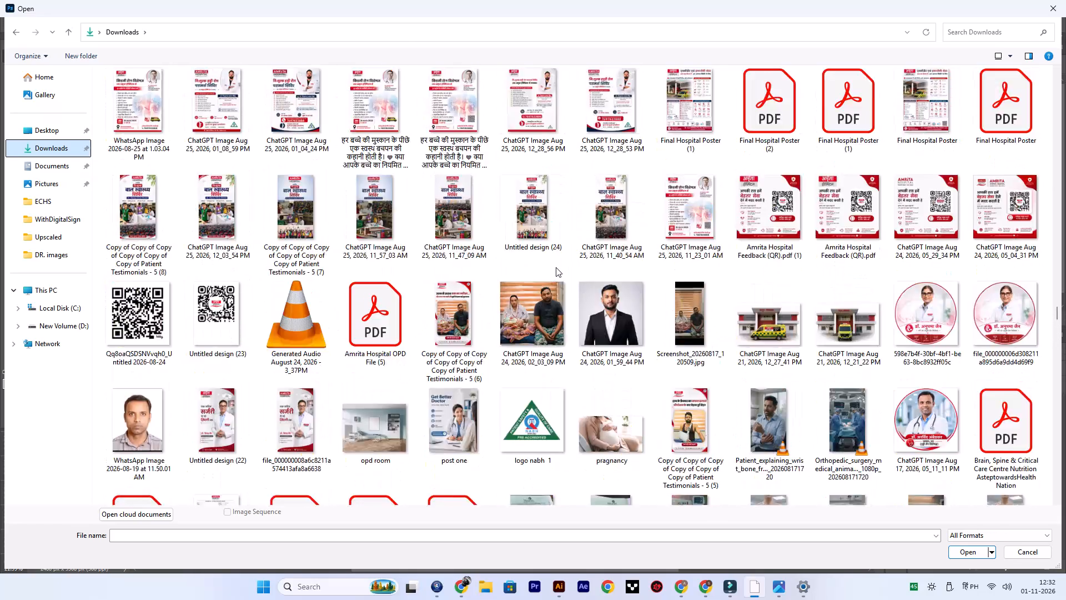
scroll(556, 267, "up", 8)
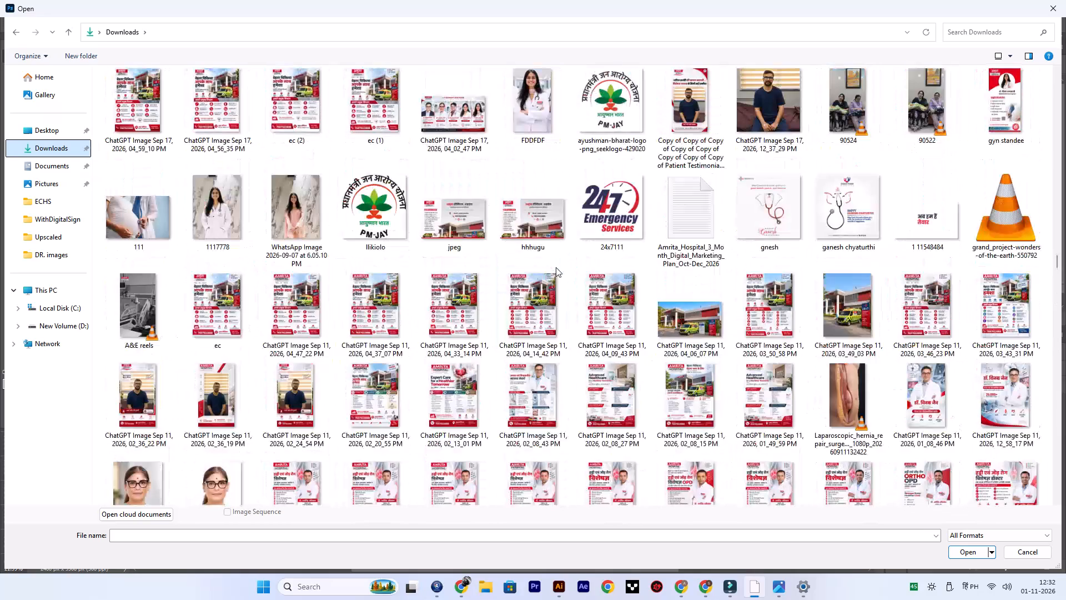
scroll(556, 267, "up", 5)
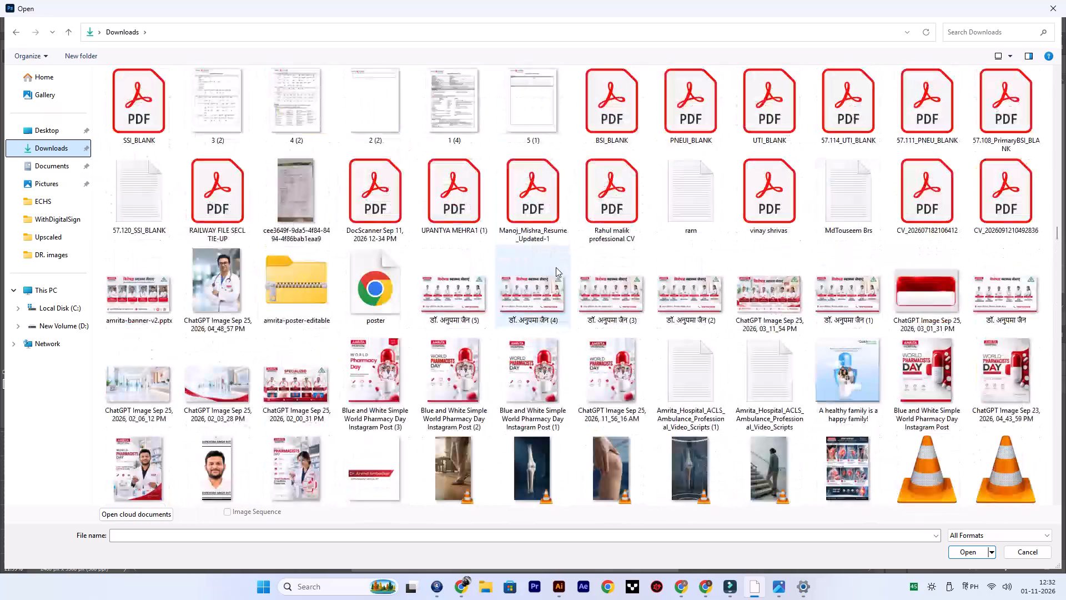
scroll(556, 267, "up", 11)
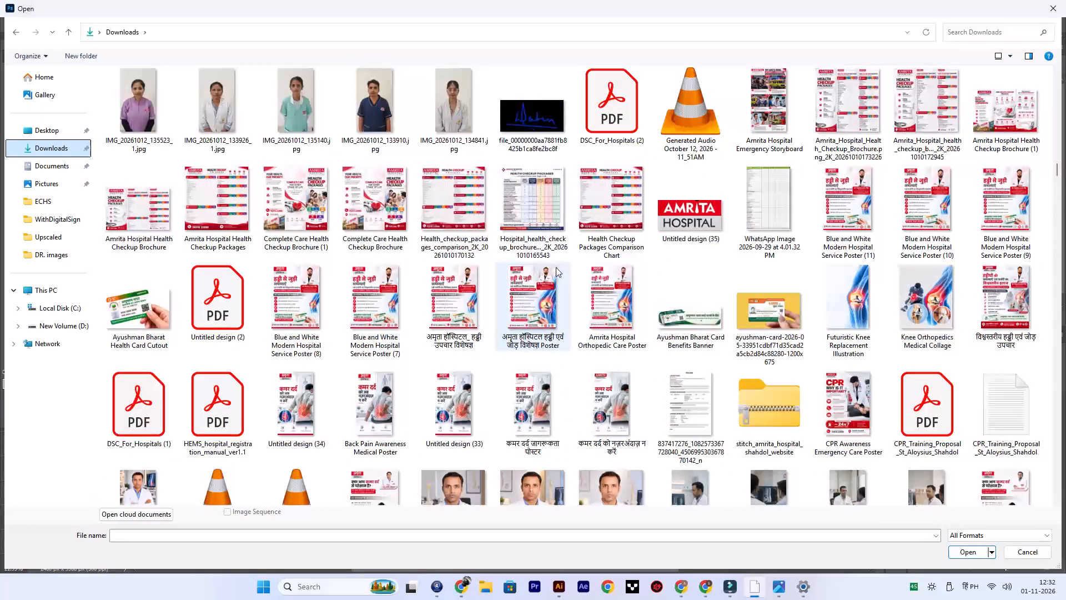
scroll(556, 267, "up", 20)
scroll(556, 267, "up", 6)
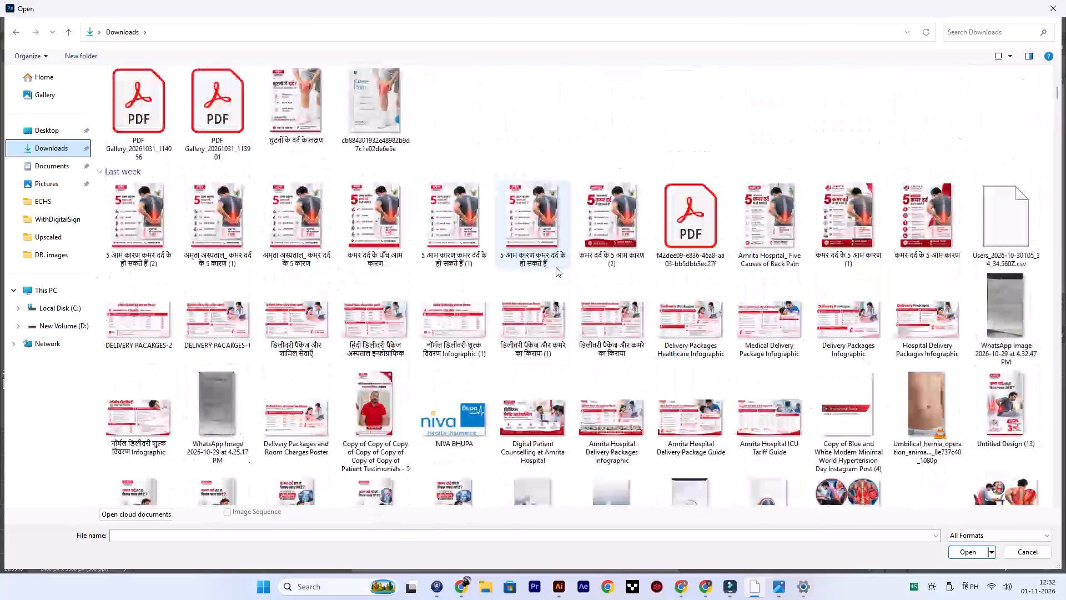
scroll(556, 267, "up", 6)
Look through the Downloads folder again from last week's files down to those from late August.
scroll(556, 267, "down", 5)
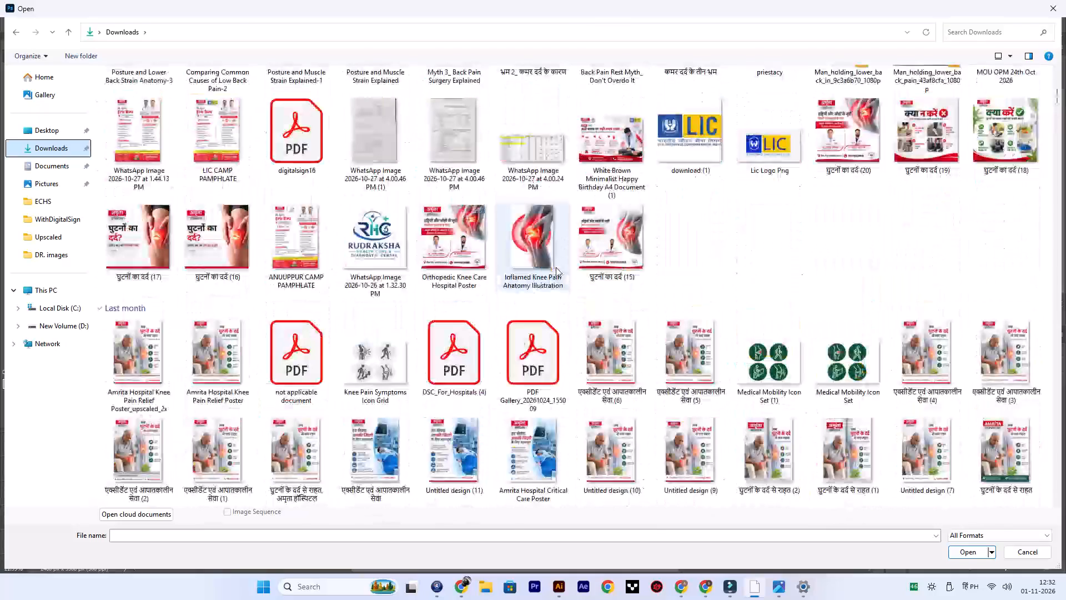
scroll(556, 267, "down", 6)
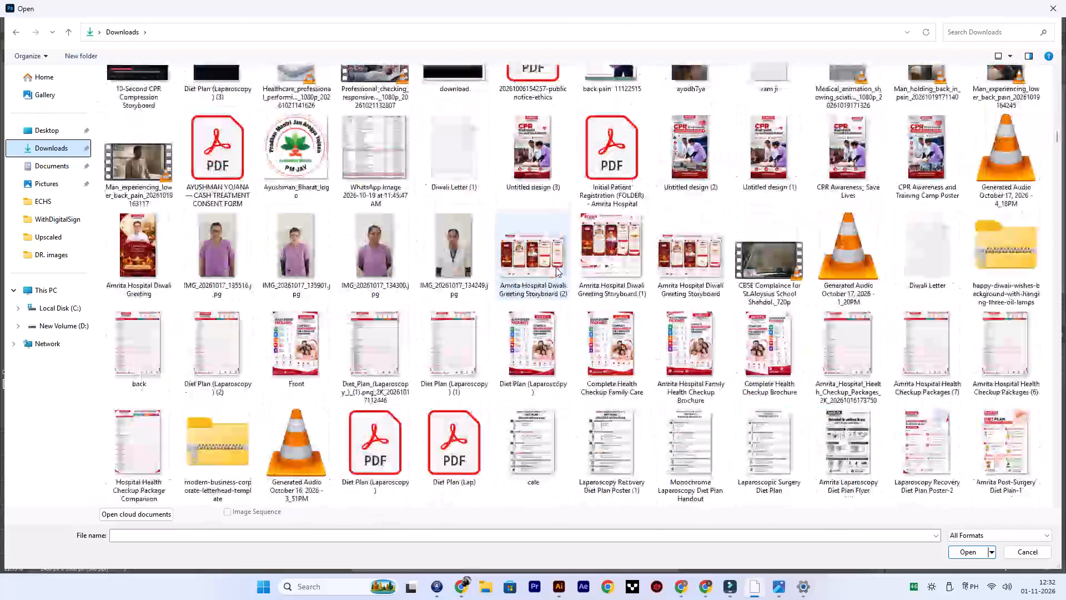
scroll(556, 267, "down", 3)
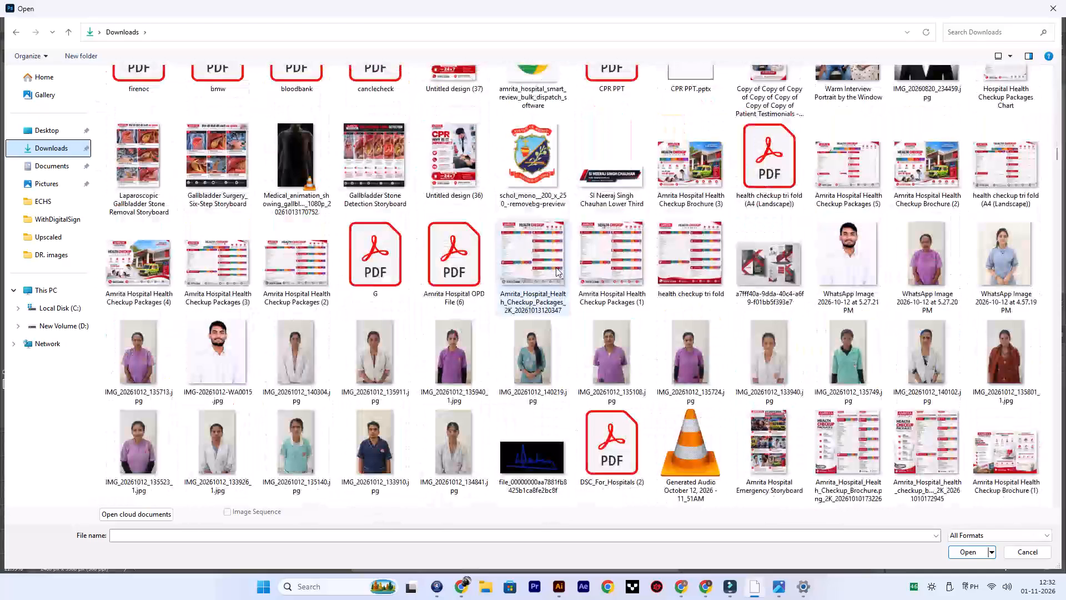
scroll(556, 267, "down", 5)
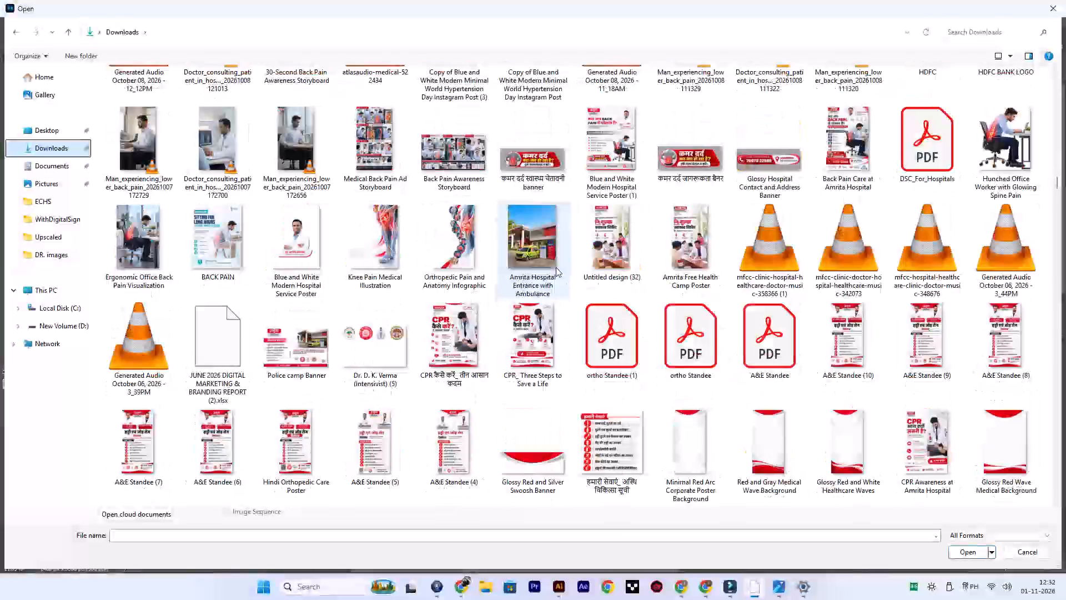
scroll(556, 267, "down", 4)
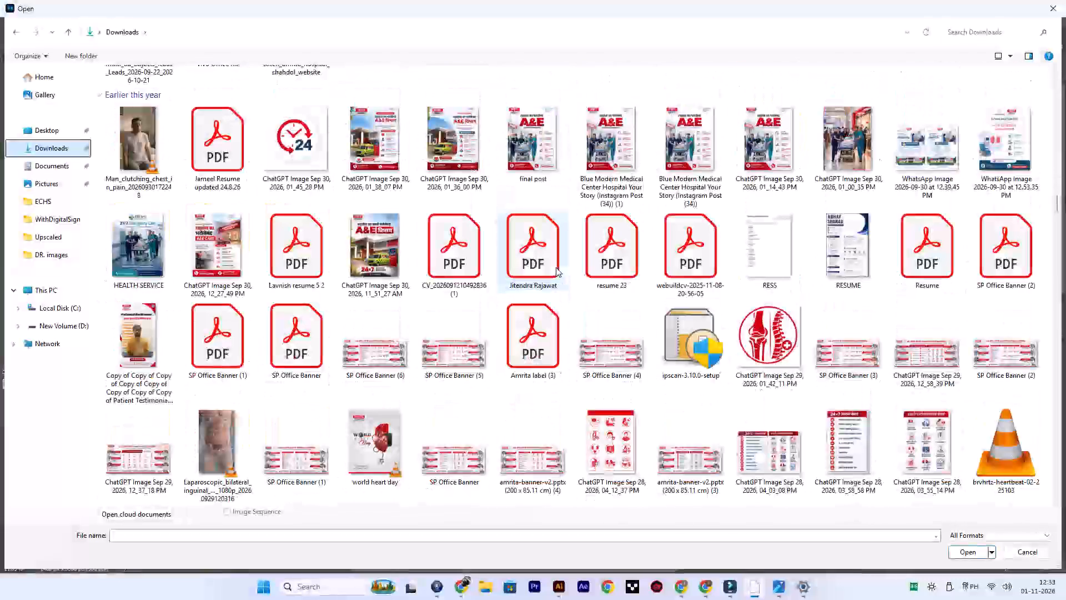
scroll(556, 267, "up", 1)
scroll(556, 267, "down", 4)
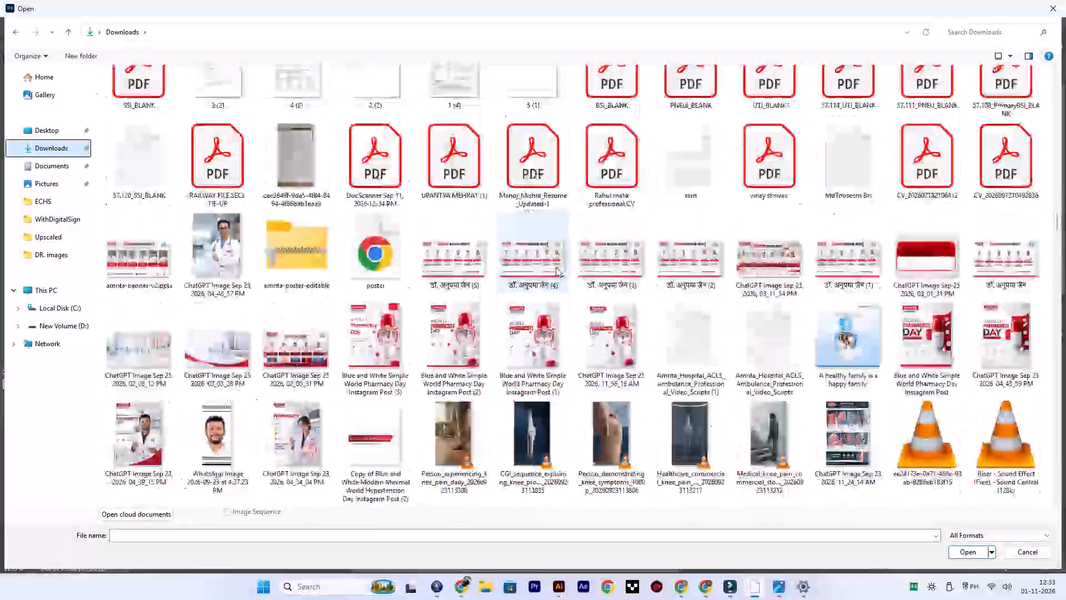
scroll(556, 267, "down", 6)
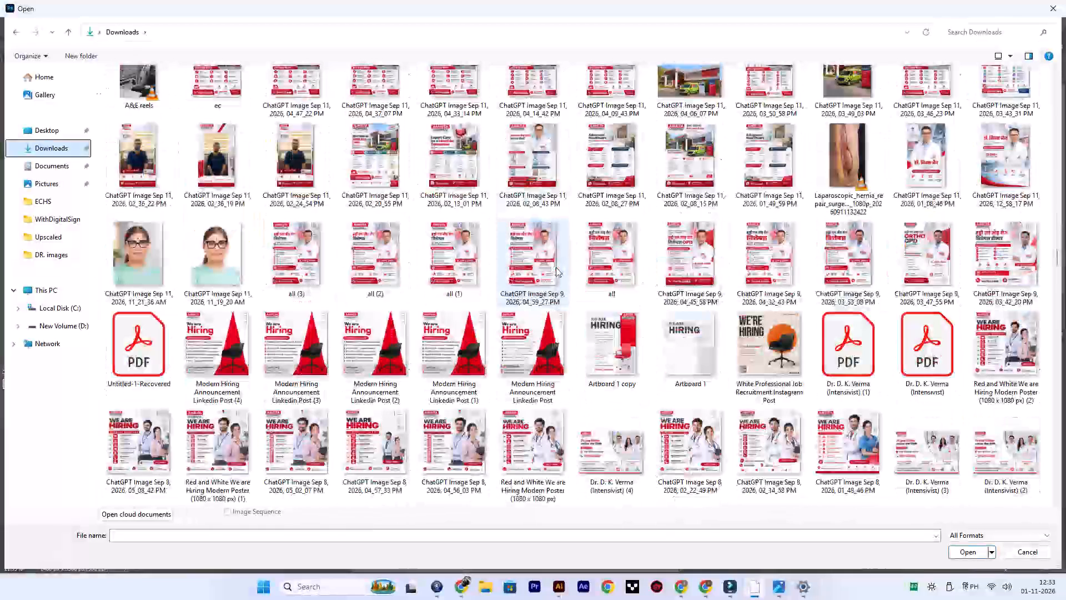
scroll(556, 267, "down", 6)
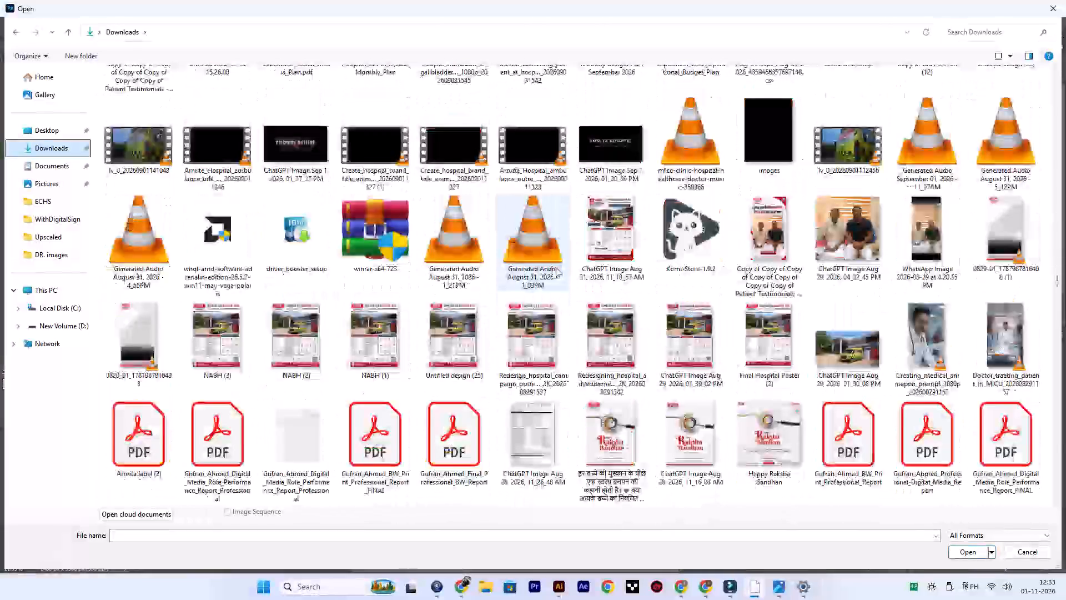
scroll(556, 267, "down", 4)
Return to yesterday's files in Downloads and recheck the files back to mid-October, ending at the newest ones.
scroll(556, 267, "up", 17)
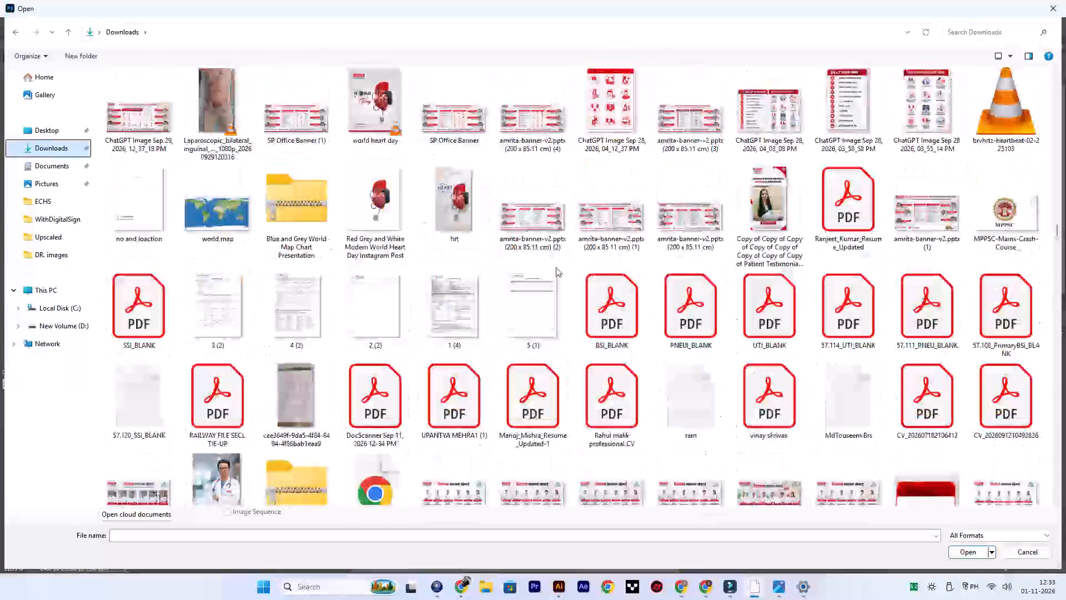
scroll(556, 267, "up", 20)
scroll(556, 267, "up", 16)
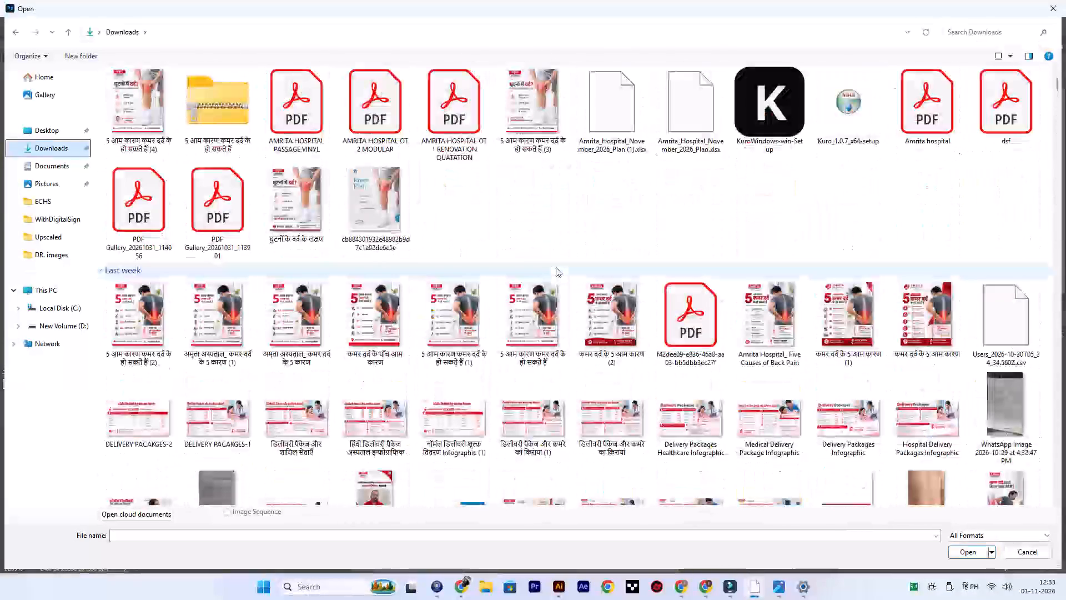
scroll(556, 267, "up", 3)
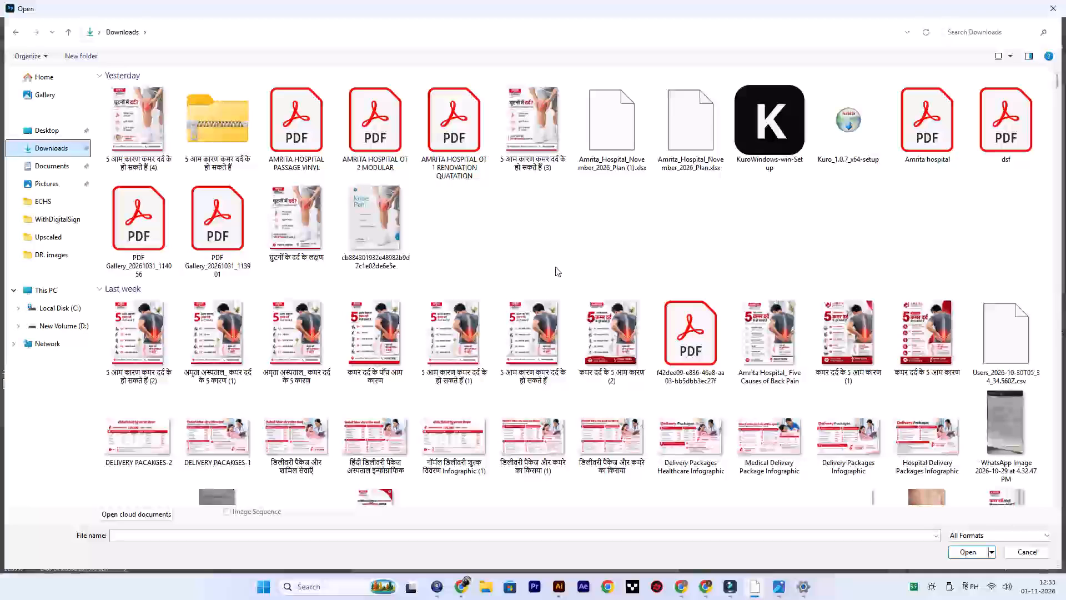
scroll(555, 267, "up", 7)
scroll(555, 267, "down", 5)
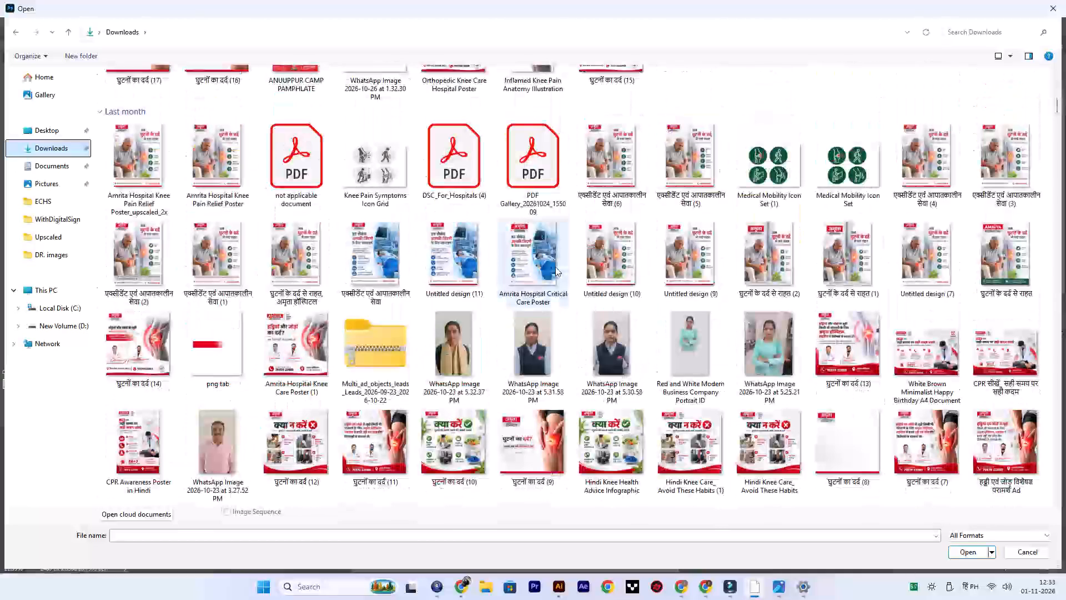
scroll(555, 267, "down", 6)
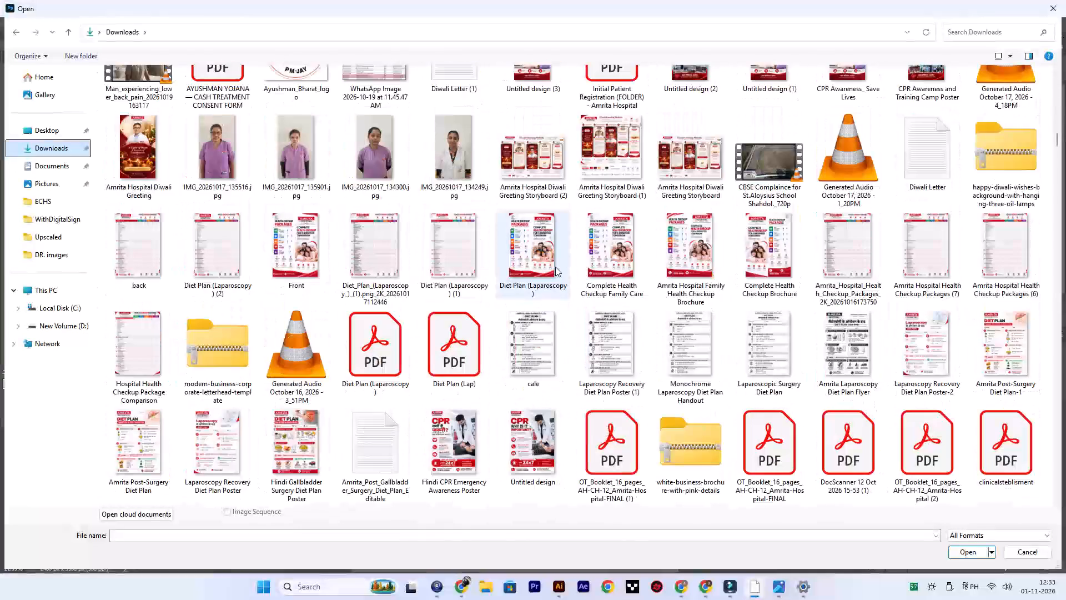
scroll(555, 267, "up", 8)
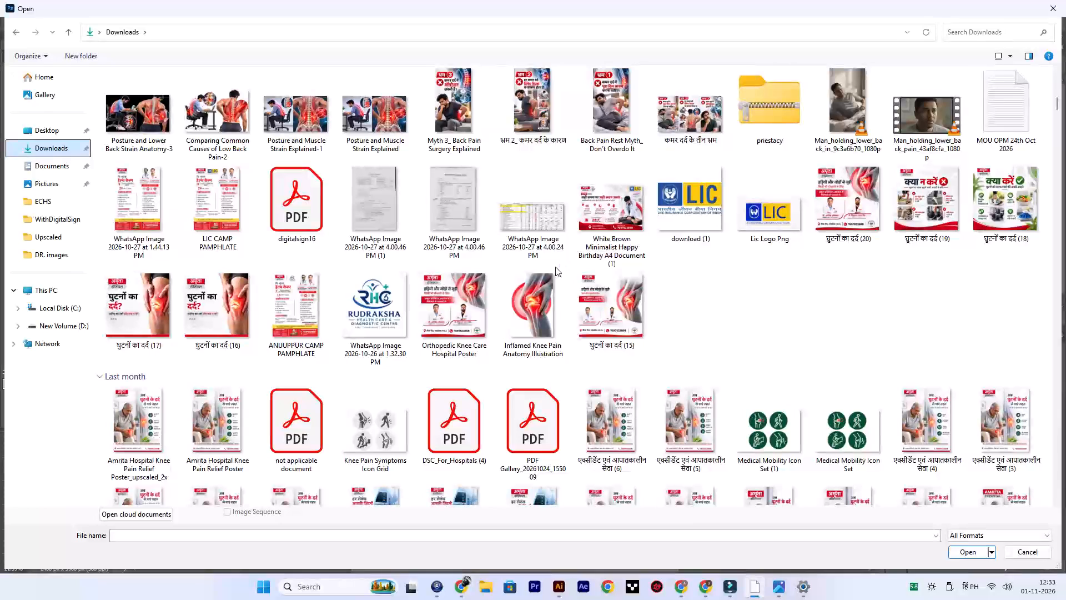
scroll(555, 267, "up", 12)
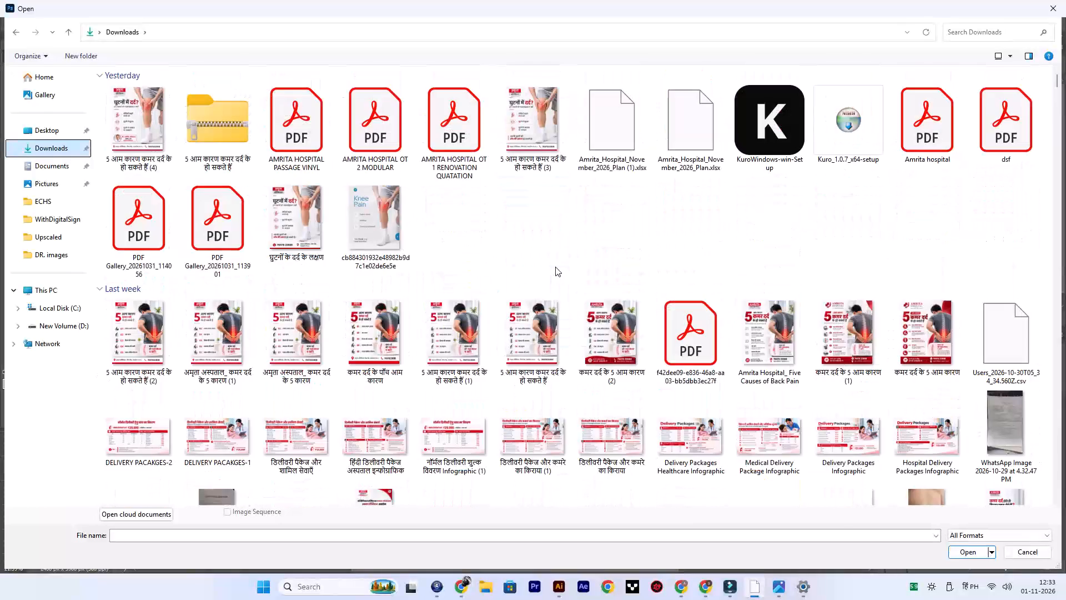
scroll(555, 267, "up", 4)
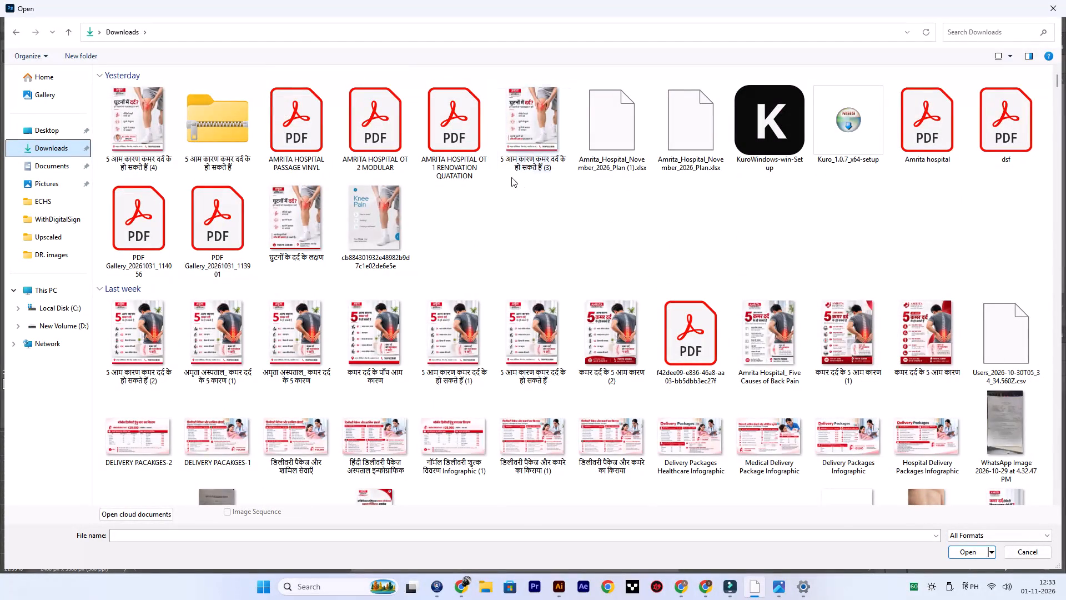
Look through the Downloads folder from yesterday's files down to those from early October for a file to open.
scroll(235, 213, "down", 4)
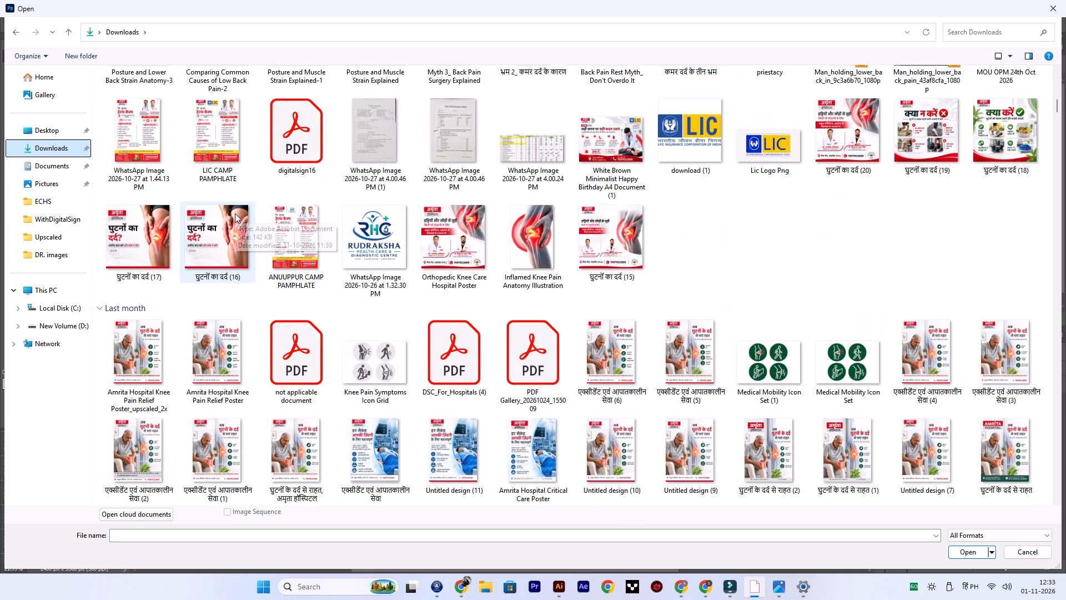
scroll(235, 213, "down", 1)
scroll(235, 213, "up", 2)
scroll(235, 213, "down", 3)
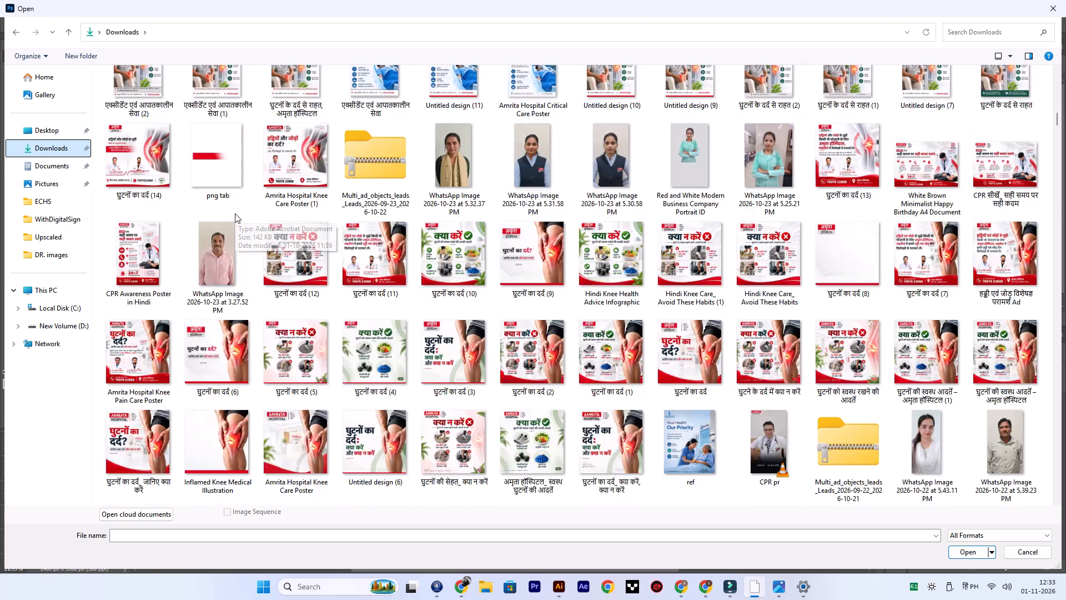
scroll(235, 213, "down", 3)
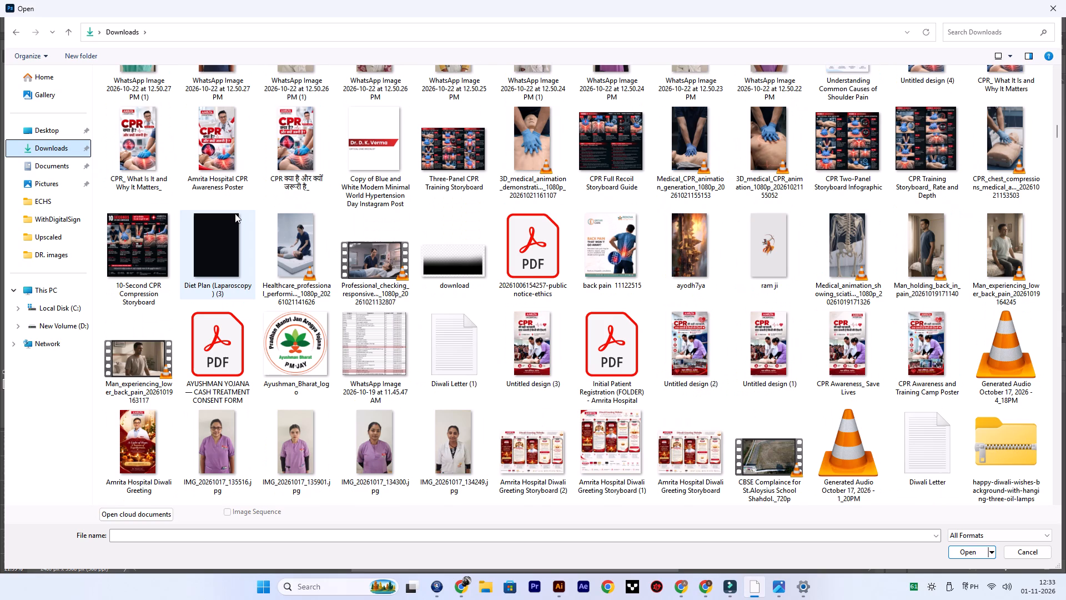
scroll(235, 213, "down", 1)
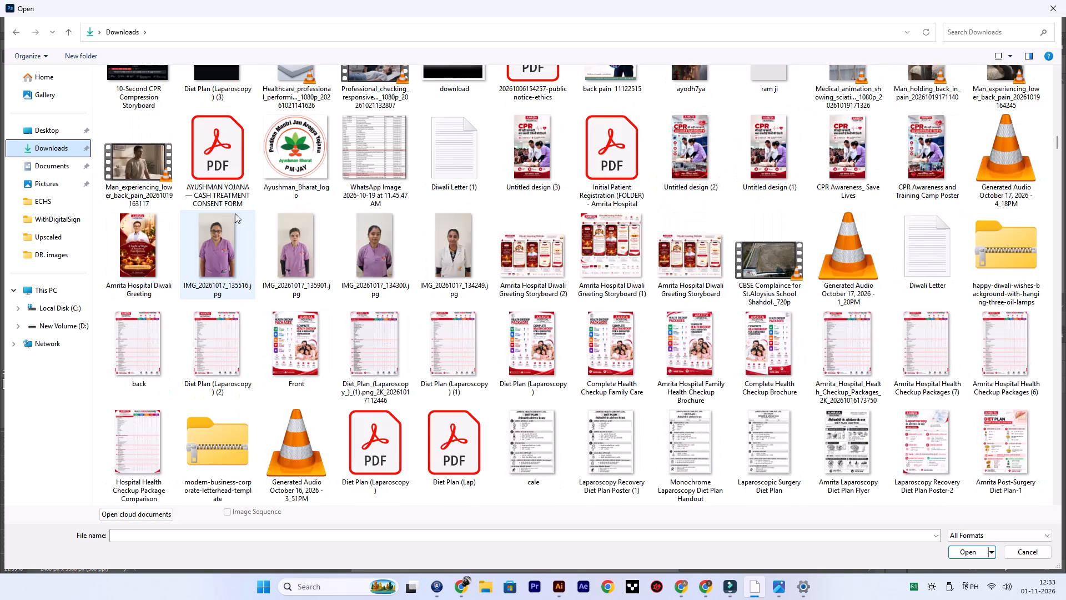
scroll(235, 213, "down", 1)
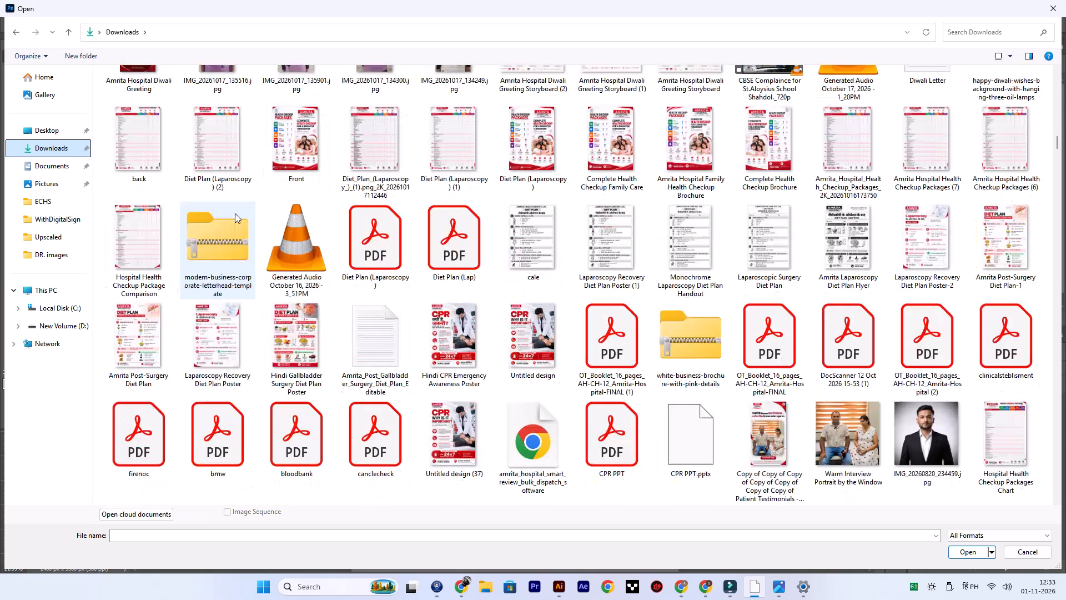
scroll(235, 213, "down", 4)
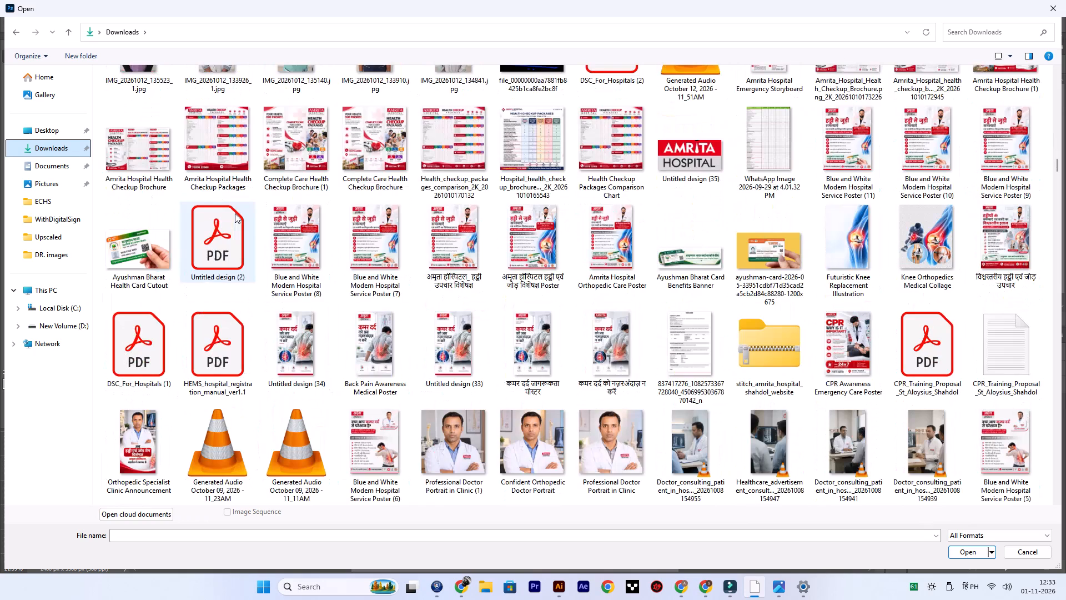
scroll(235, 213, "down", 1)
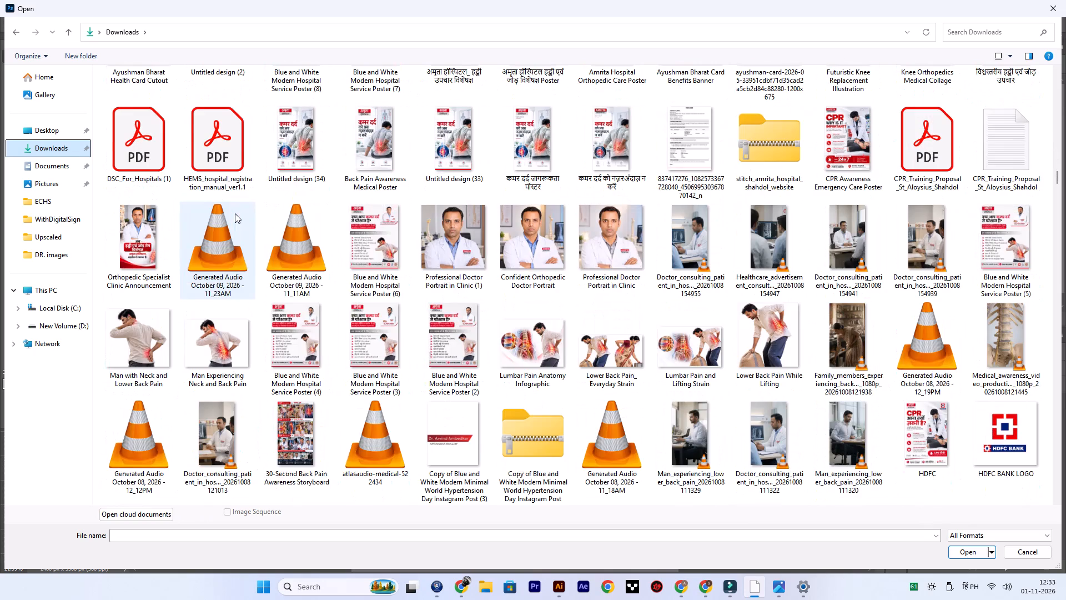
scroll(235, 213, "down", 3)
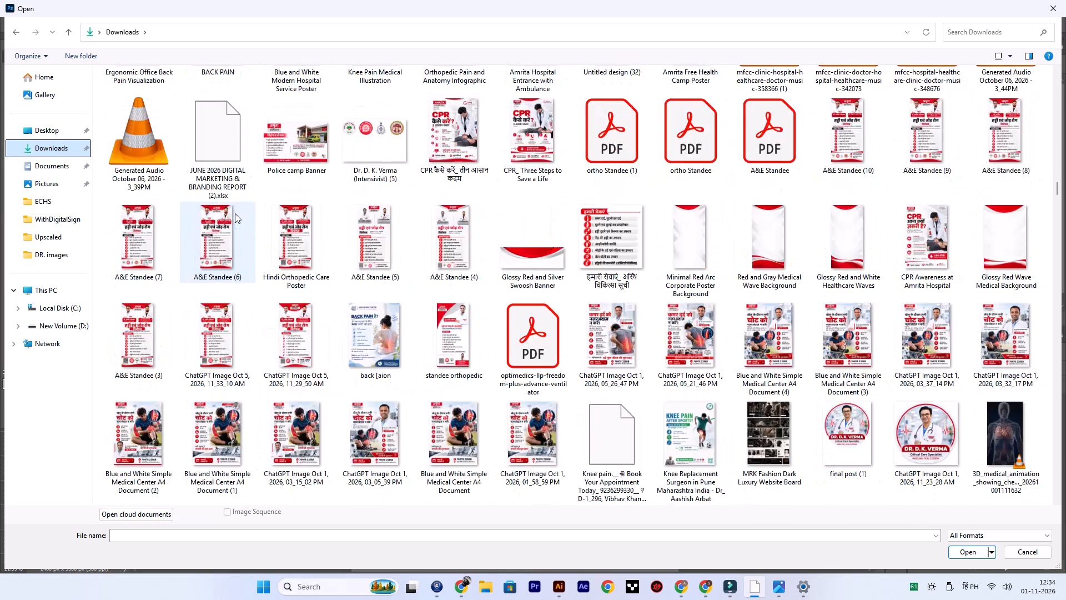
scroll(235, 213, "down", 1)
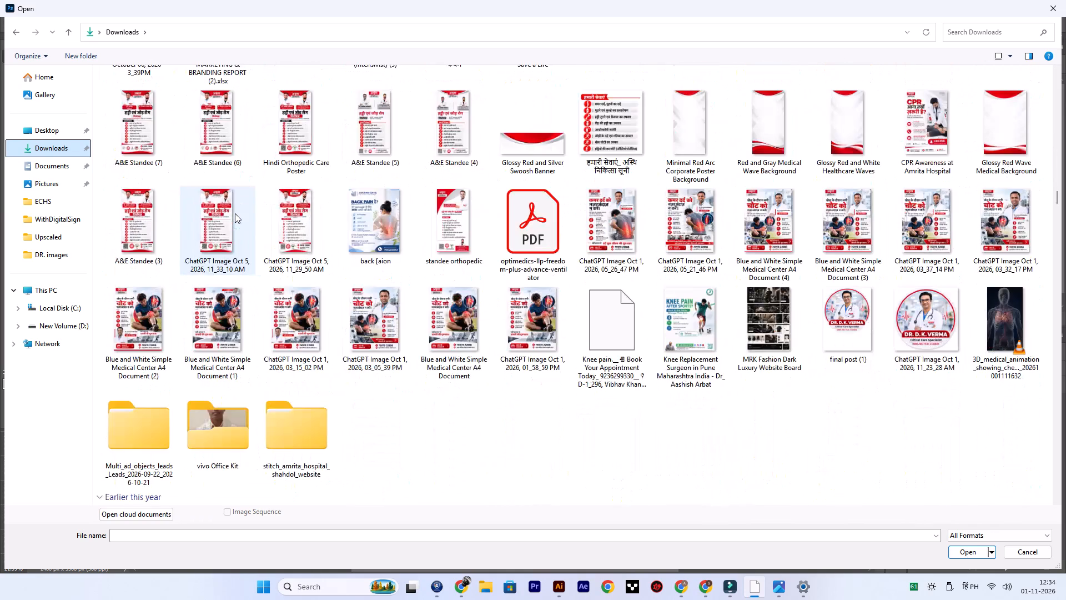
scroll(235, 213, "up", 2)
scroll(235, 213, "down", 1)
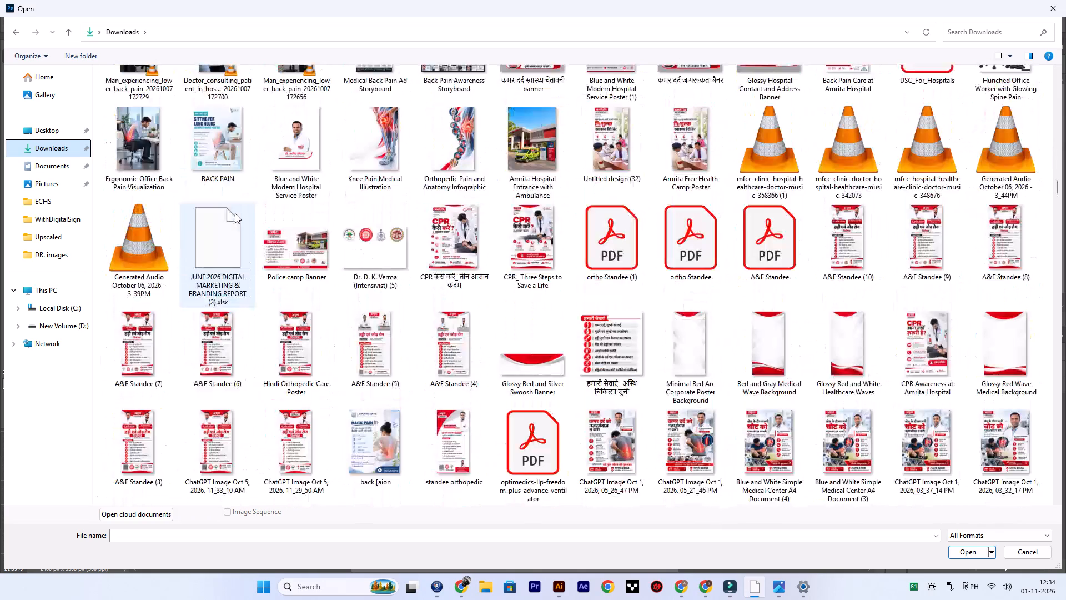
right_click(235, 213)
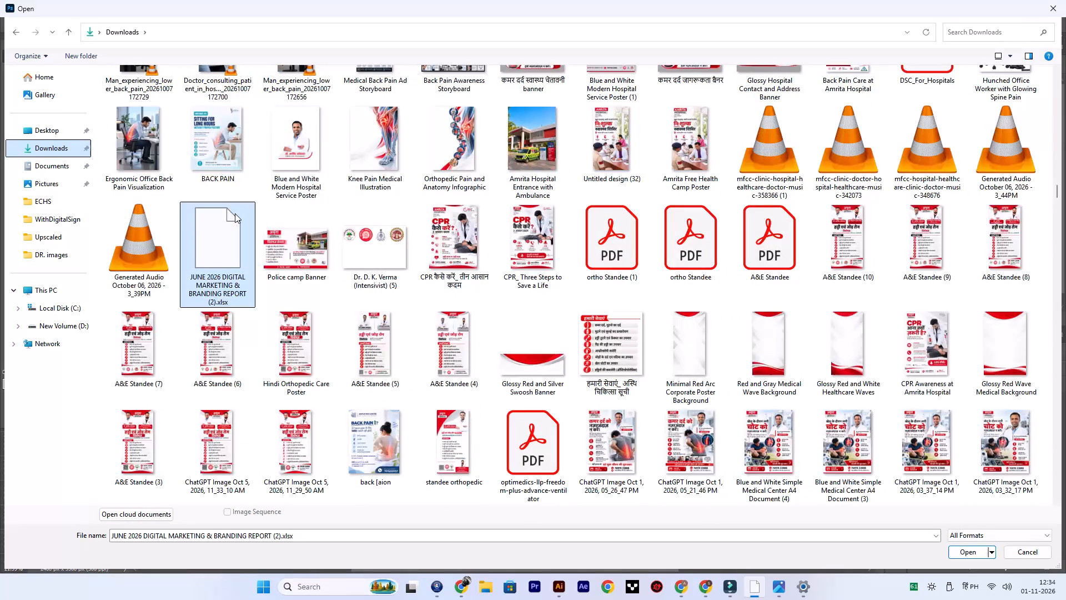
left_click(287, 208)
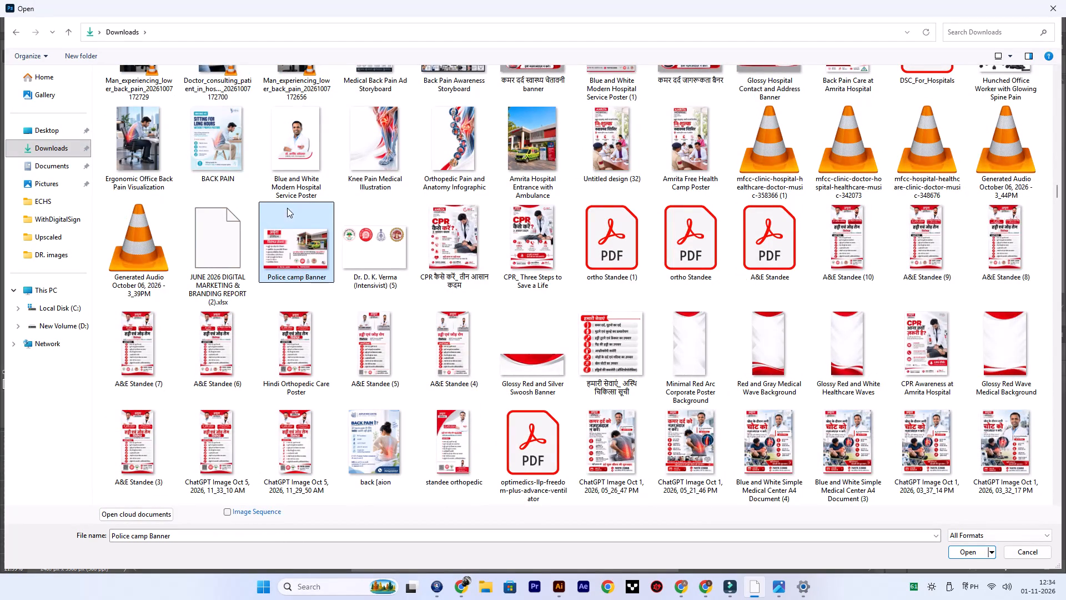
Look back up through the Downloads folder from the early October files to yesterday's for a file to open.
scroll(348, 217, "up", 1)
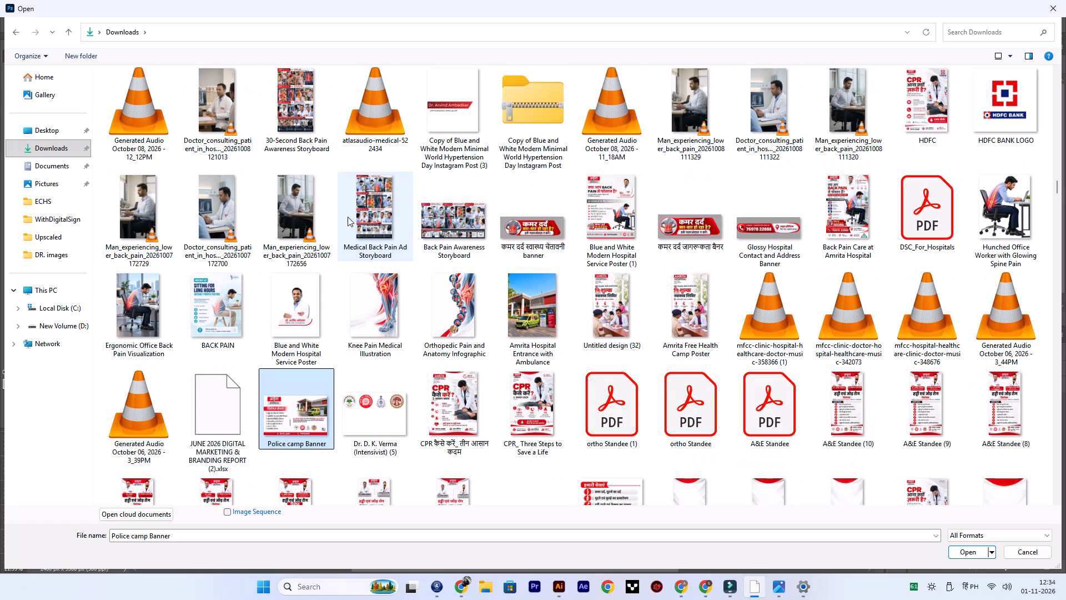
scroll(348, 217, "up", 8)
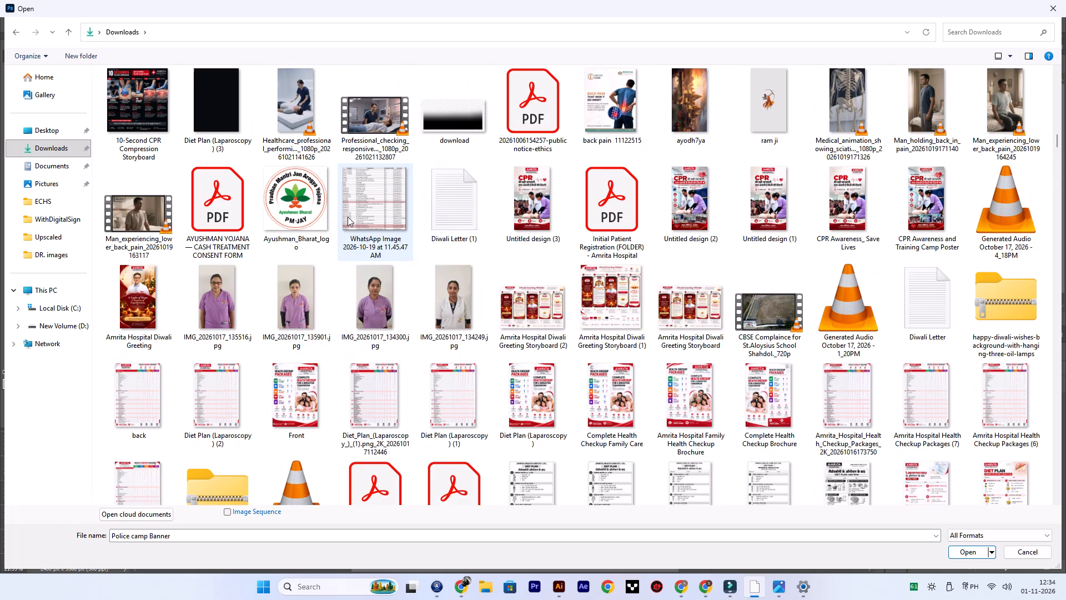
scroll(348, 217, "up", 1)
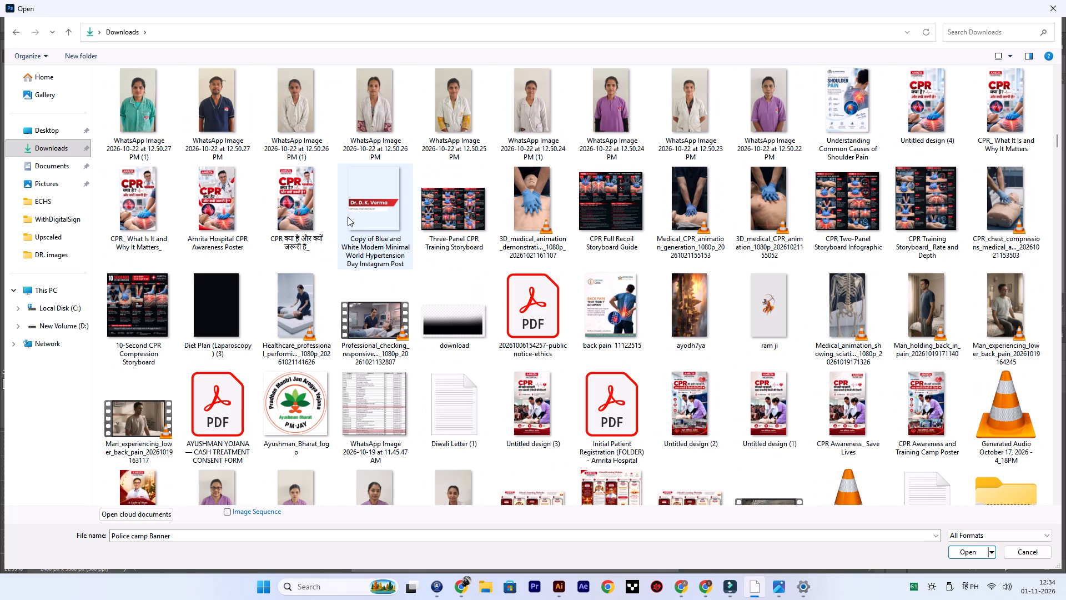
scroll(348, 217, "up", 1)
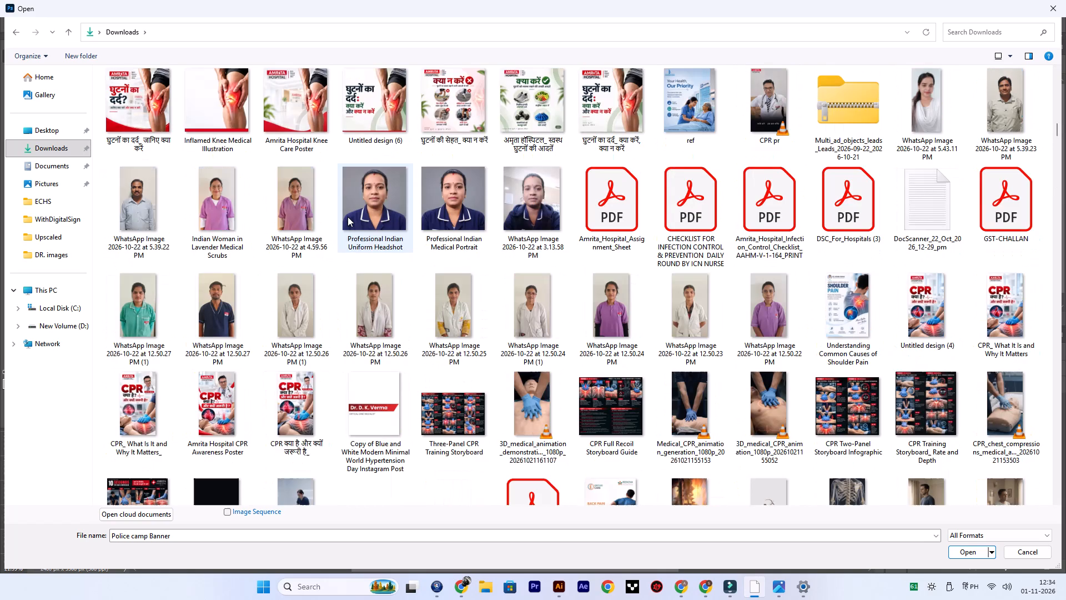
scroll(348, 217, "up", 3)
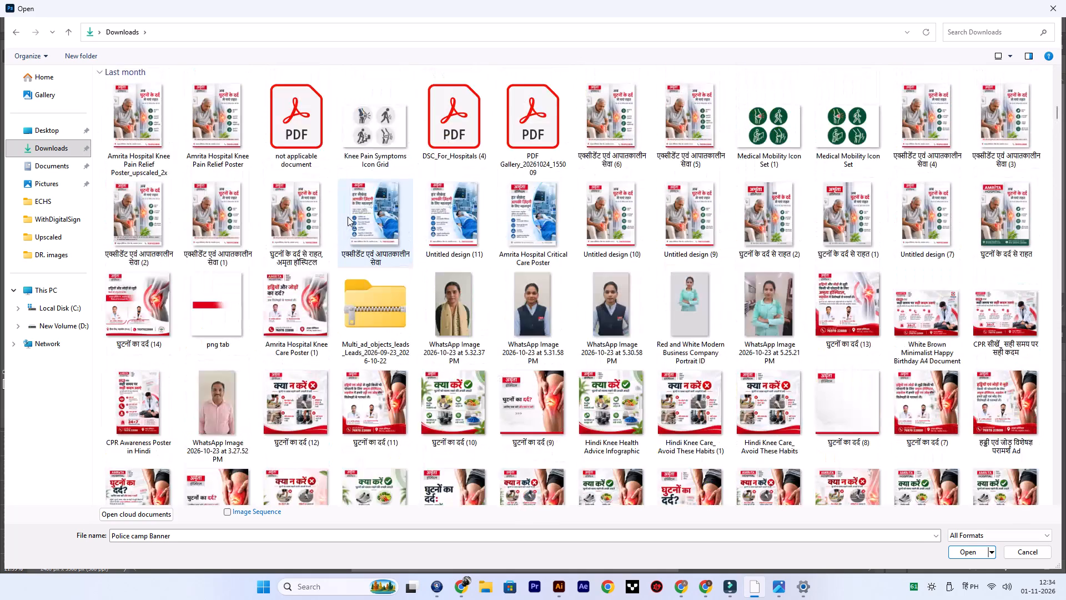
scroll(348, 217, "up", 2)
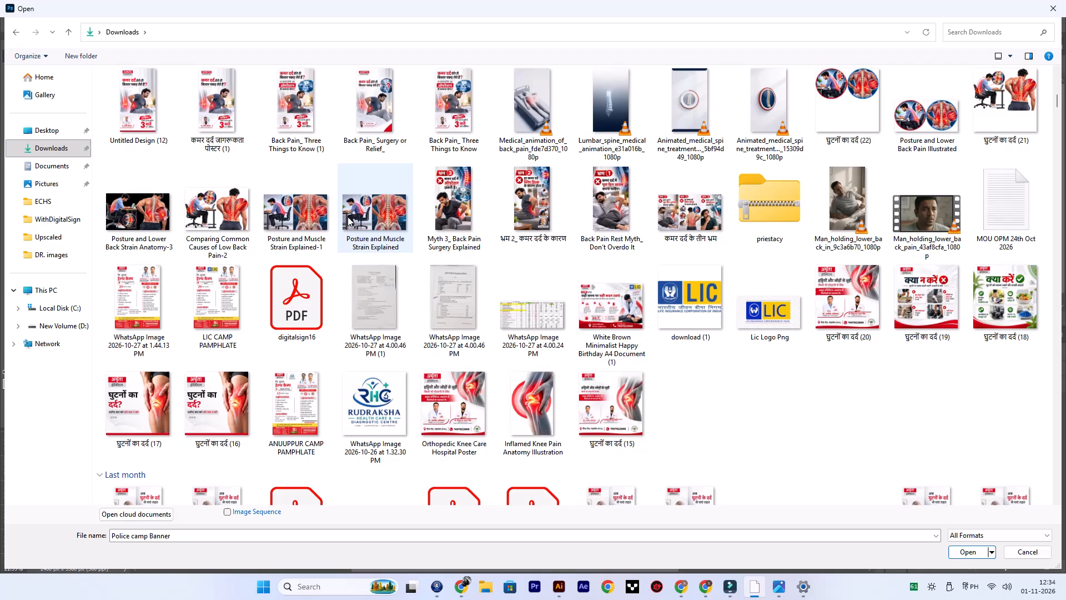
scroll(348, 217, "up", 3)
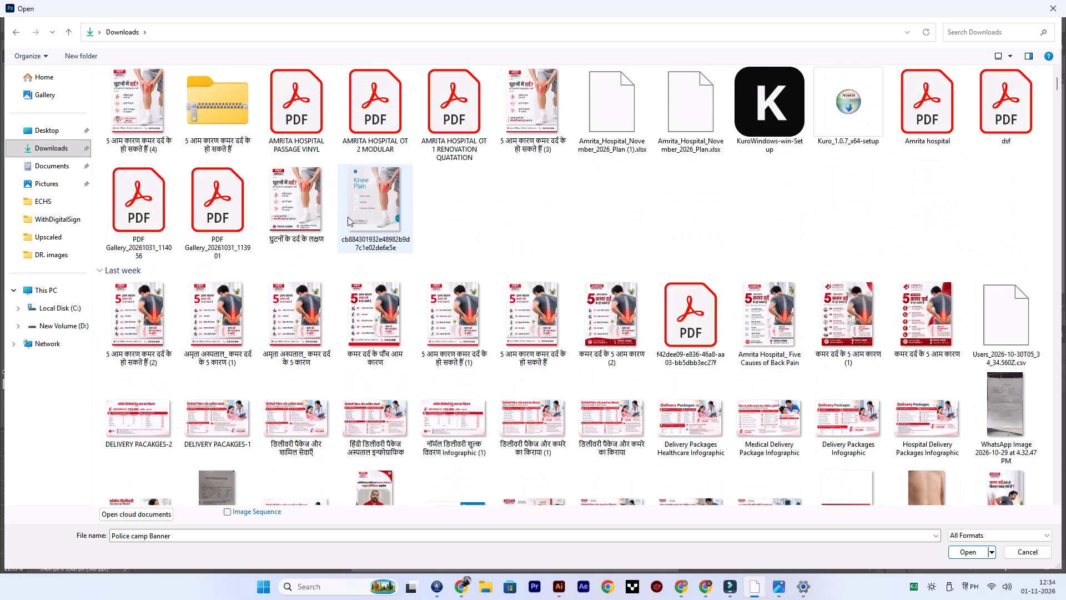
scroll(348, 217, "up", 3)
right_click(348, 217)
scroll(348, 217, "up", 2)
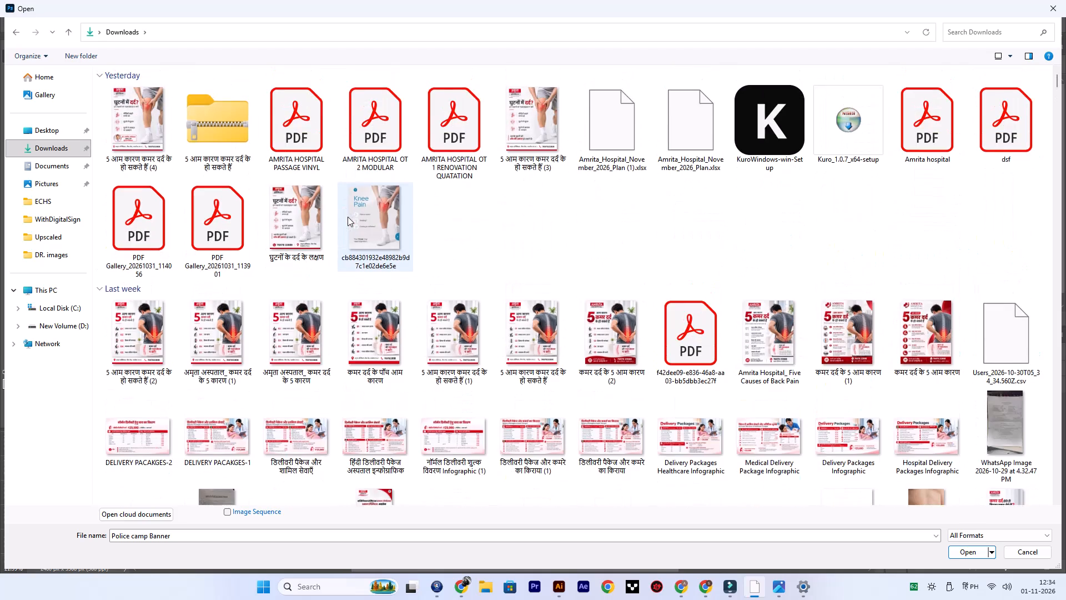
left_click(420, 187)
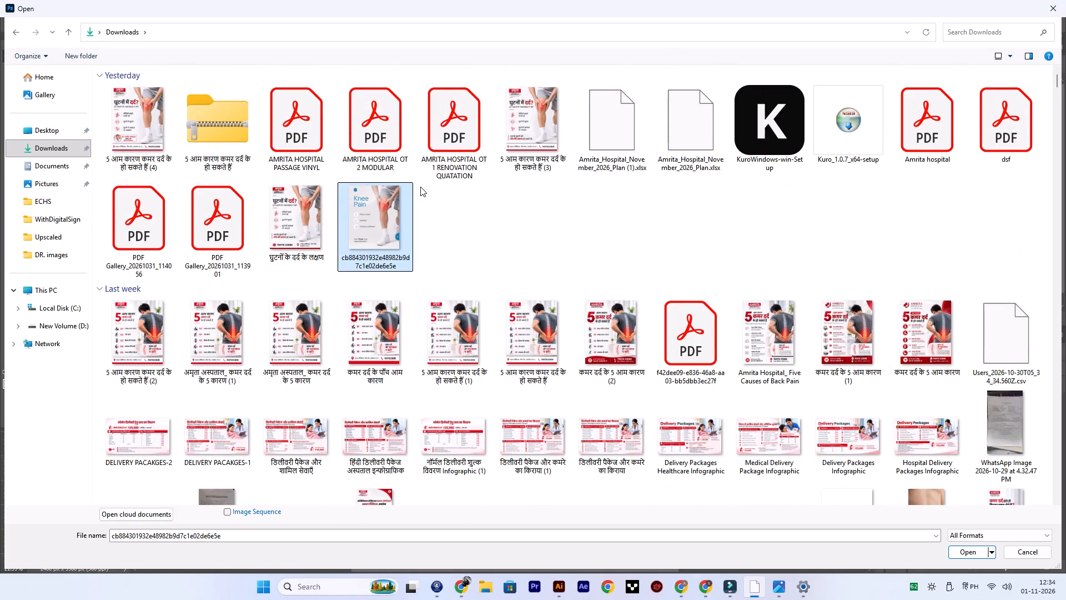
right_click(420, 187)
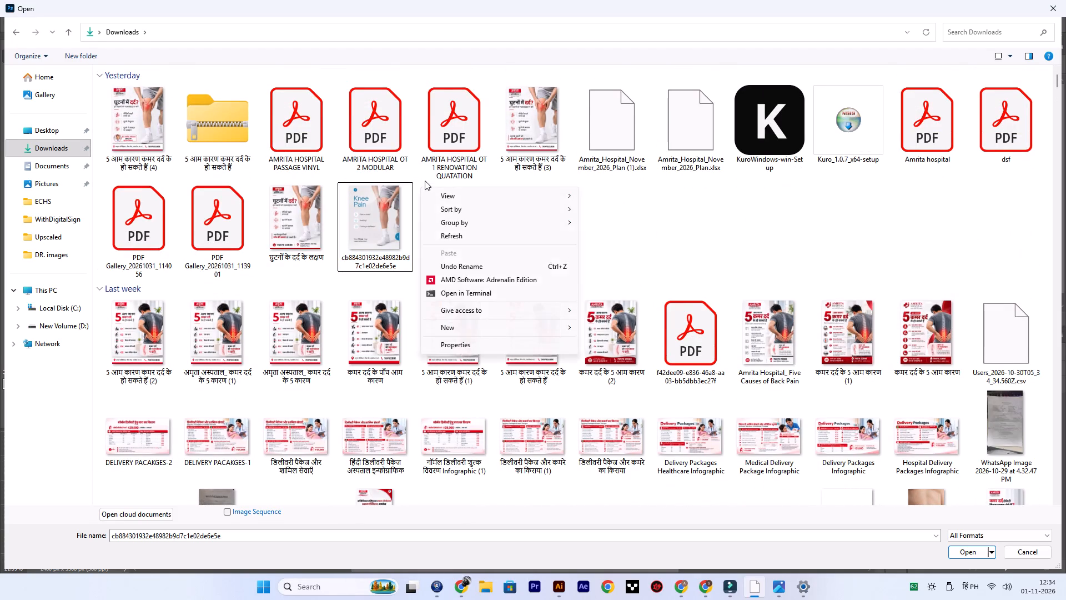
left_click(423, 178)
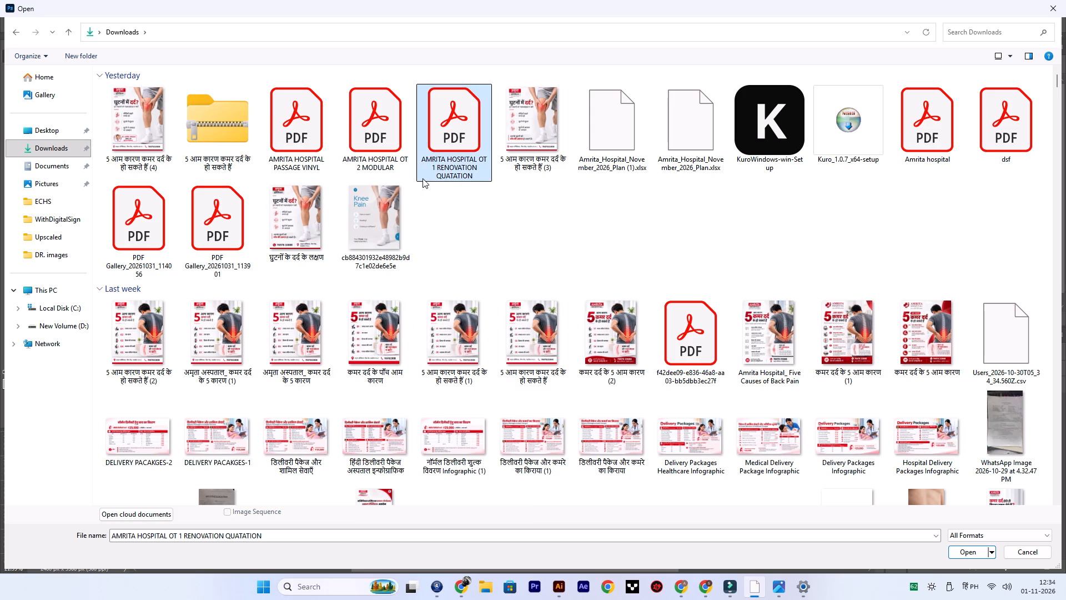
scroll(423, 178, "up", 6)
Look through the Downloads folder again from yesterday's files down into last month's for a file to open.
scroll(423, 178, "down", 4)
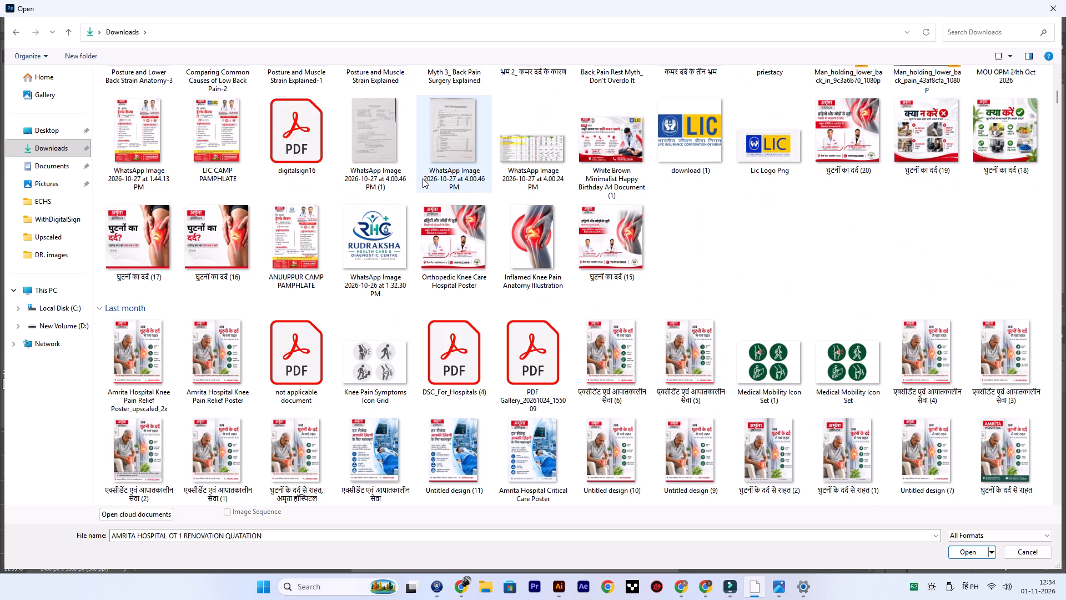
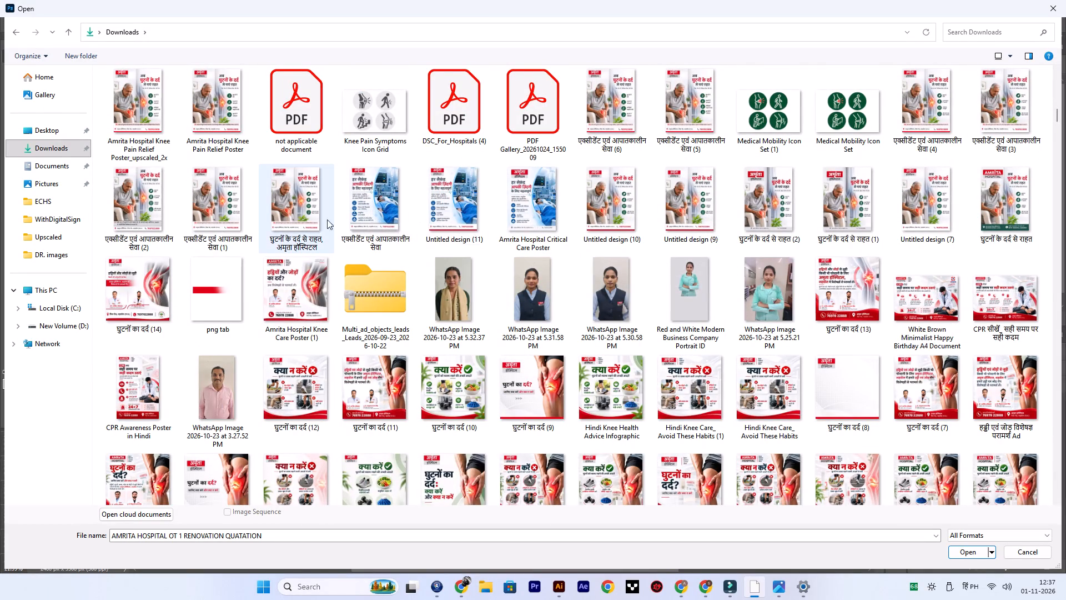
Look further down the Downloads folder from the 23 October files to those from mid-October for a file to open.
scroll(336, 215, "down", 4)
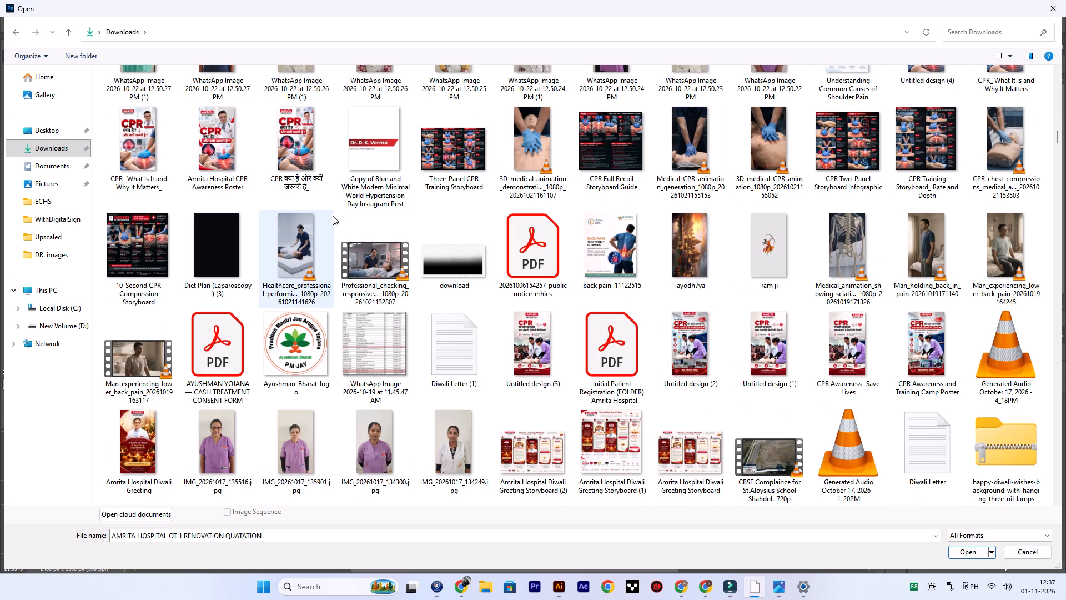
scroll(334, 213, "down", 2)
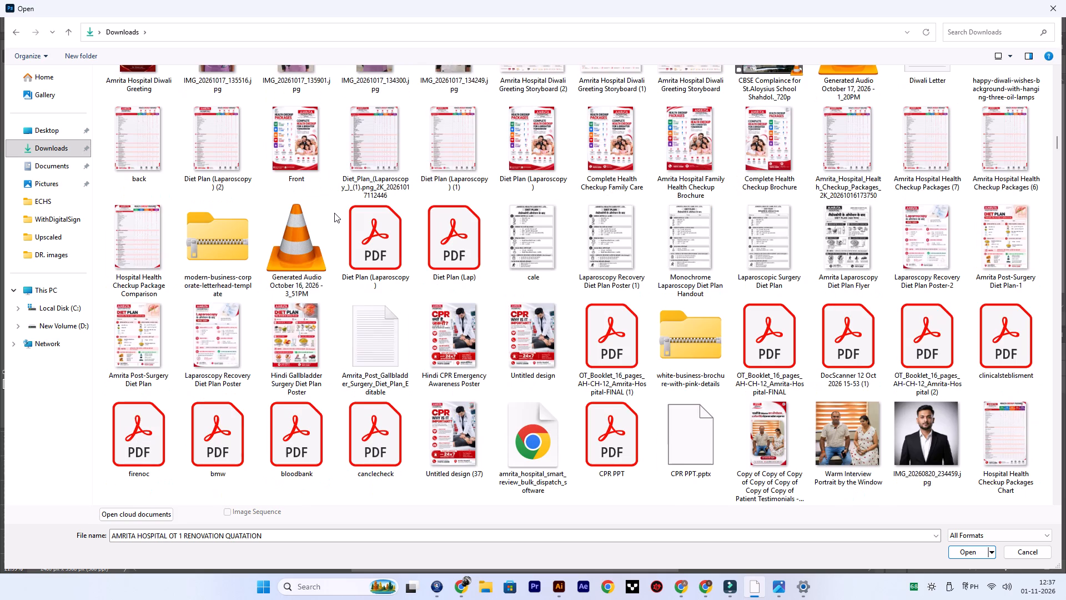